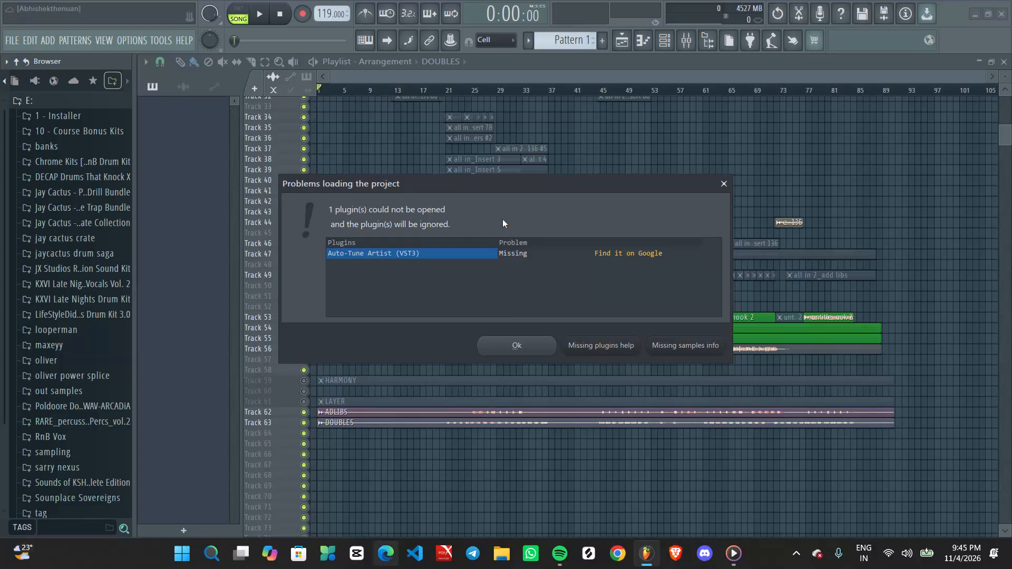
Dismiss the missing-plugin notice and continue into the project.
left_click(527, 351)
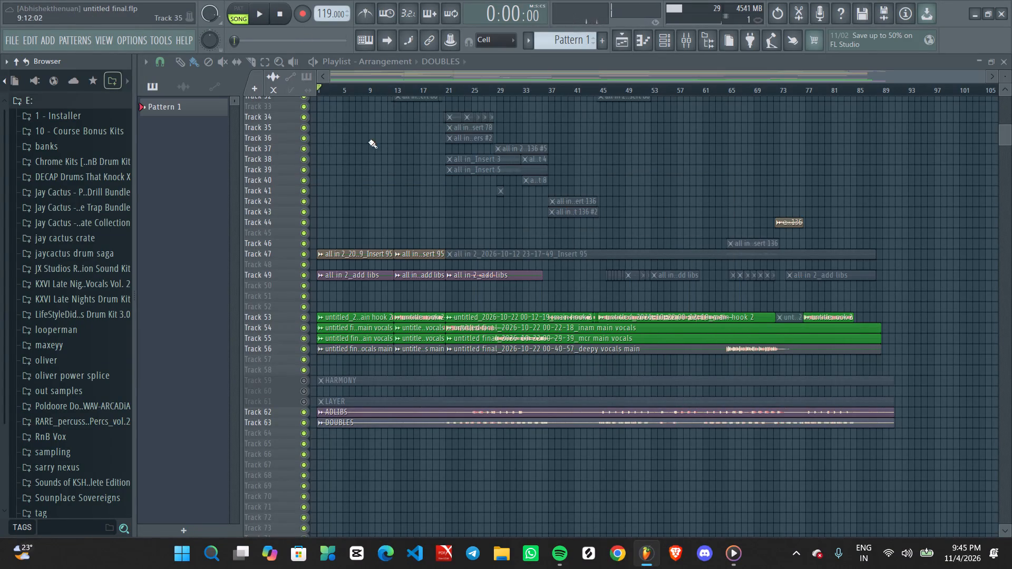
Look over the playlist arrangement from Track 1 down to the ADLIBS and DOUBLES tracks to review its clips.
scroll(362, 182, "up", 13)
scroll(383, 224, "up", 4)
scroll(384, 224, "down", 1)
scroll(384, 224, "up", 12)
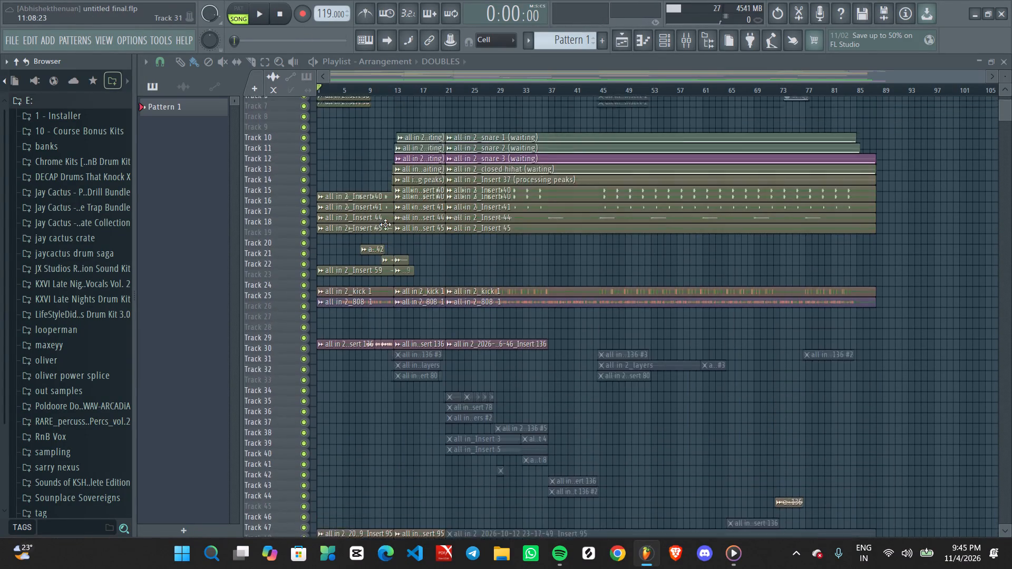
scroll(385, 224, "up", 10)
scroll(387, 226, "down", 1)
scroll(387, 226, "up", 10)
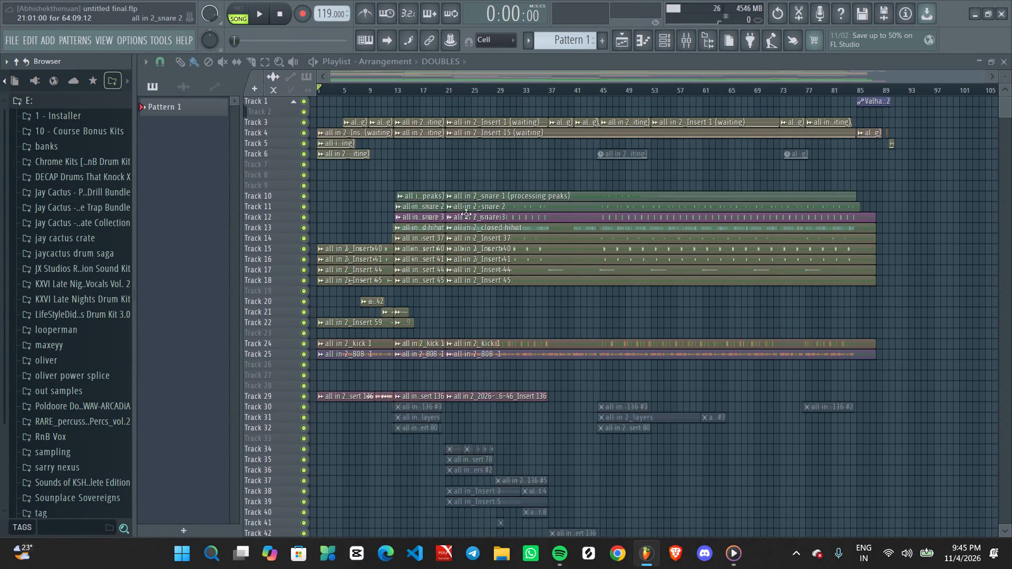
scroll(561, 438, "down", 17)
scroll(519, 421, "down", 2)
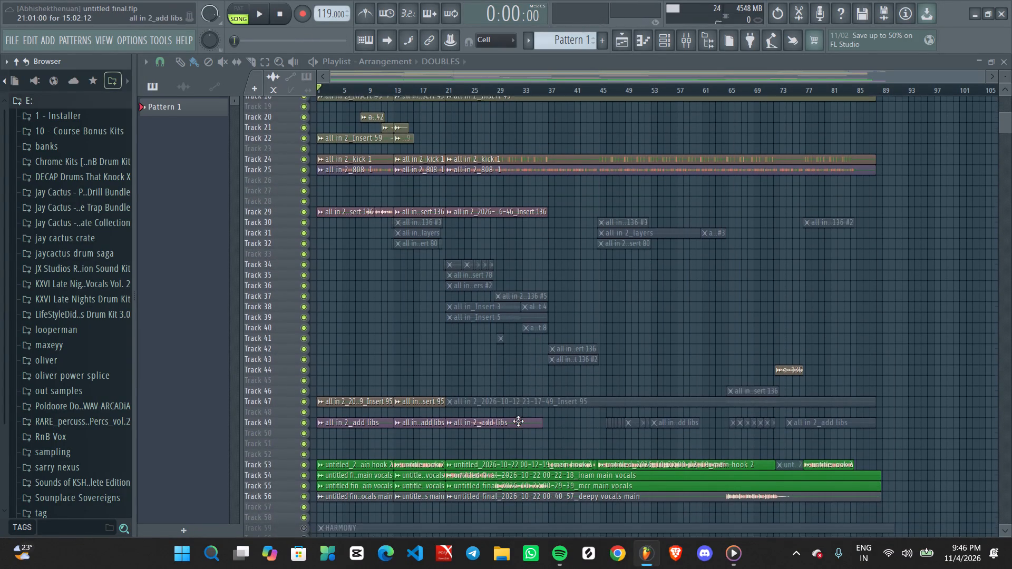
scroll(518, 421, "down", 14)
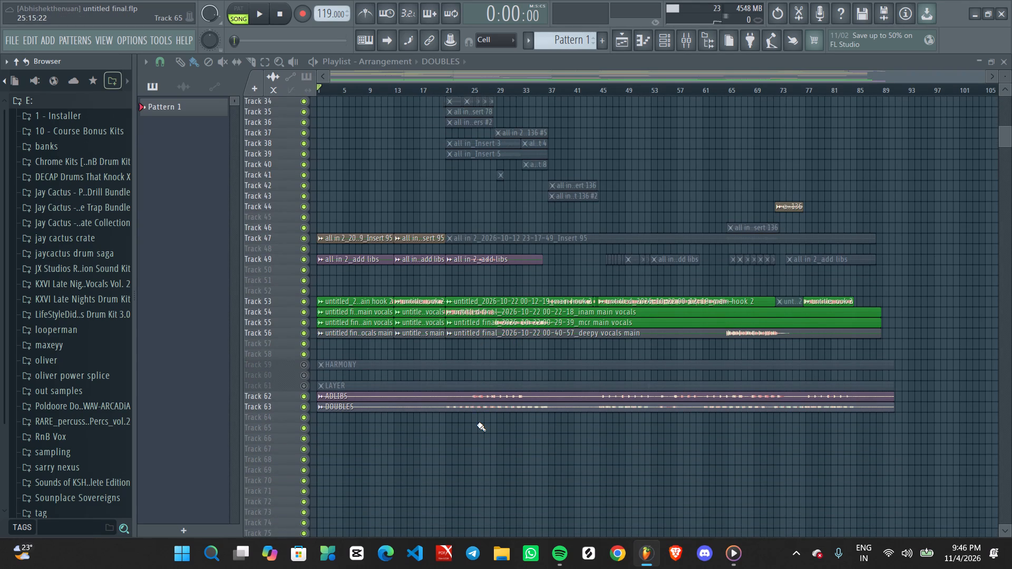
scroll(477, 424, "down", 2)
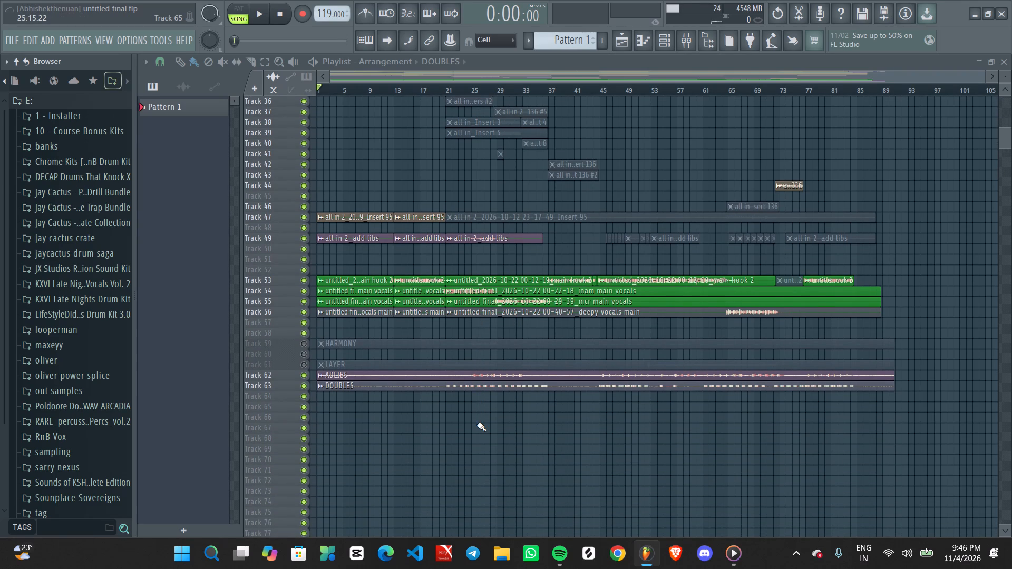
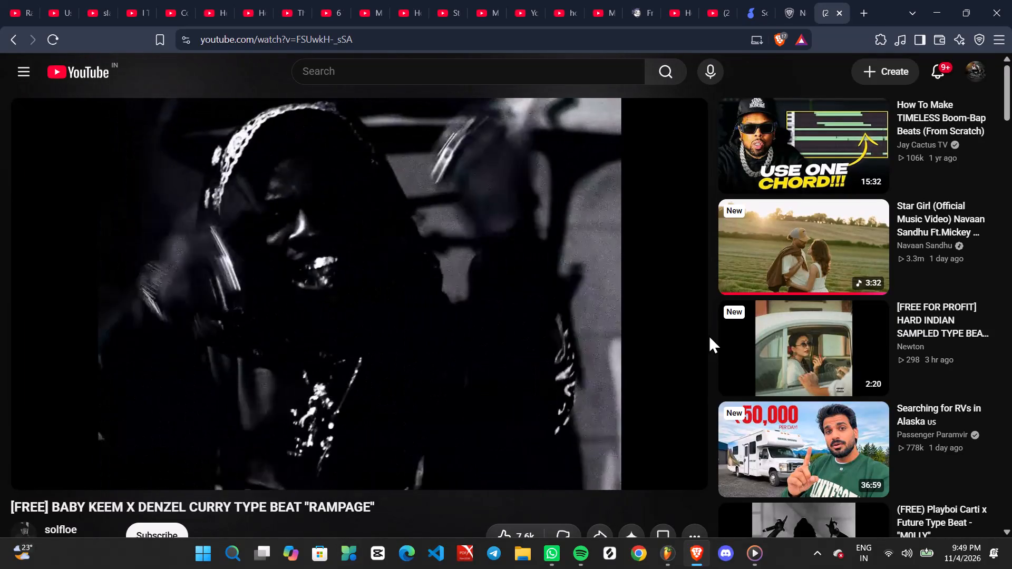
Watch the "RAMPAGE" type beat video and pause it.
scroll(708, 335, "up", 1)
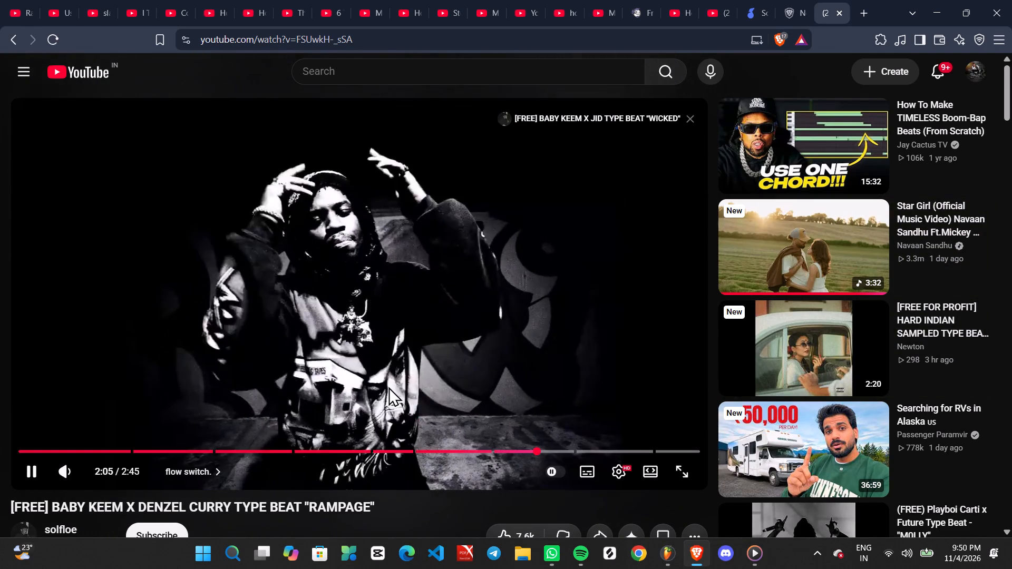
key("space")
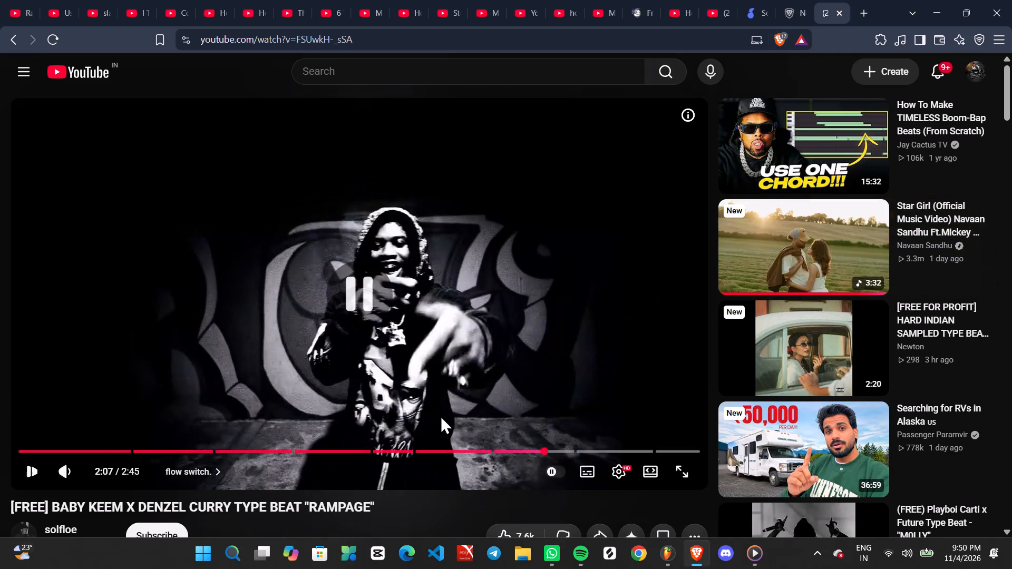
Switch to FL Studio, play the song from the start and look over the tracks between Track 25 and DOUBLES.
left_click(673, 561)
key("space")
scroll(408, 385, "up", 2, "ctrl")
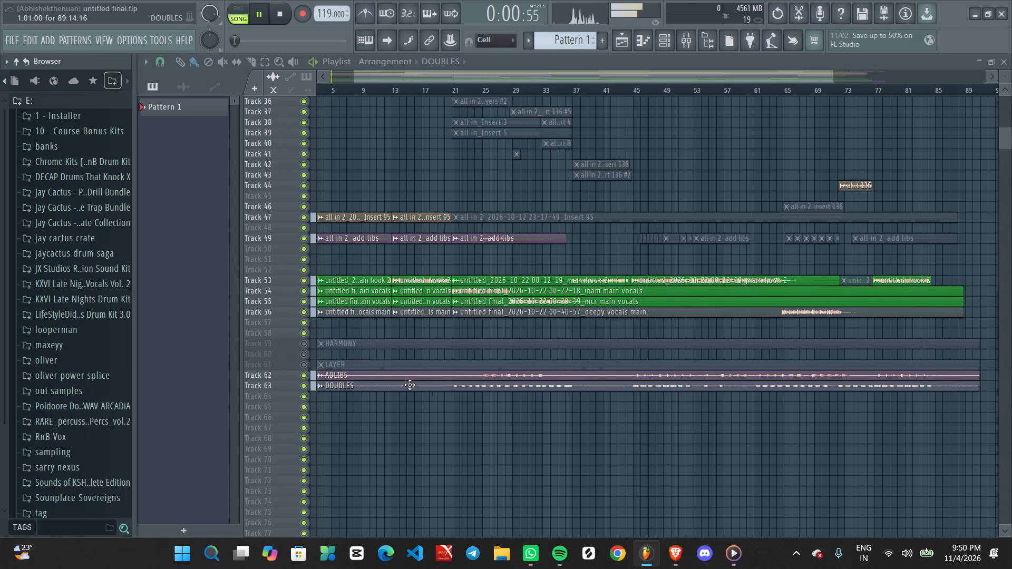
middle_click_drag(414, 418, 568, 401)
scroll(369, 444, "up", 1, "ctrl")
middle_click_drag(358, 442, 448, 503)
scroll(383, 188, "up", 7)
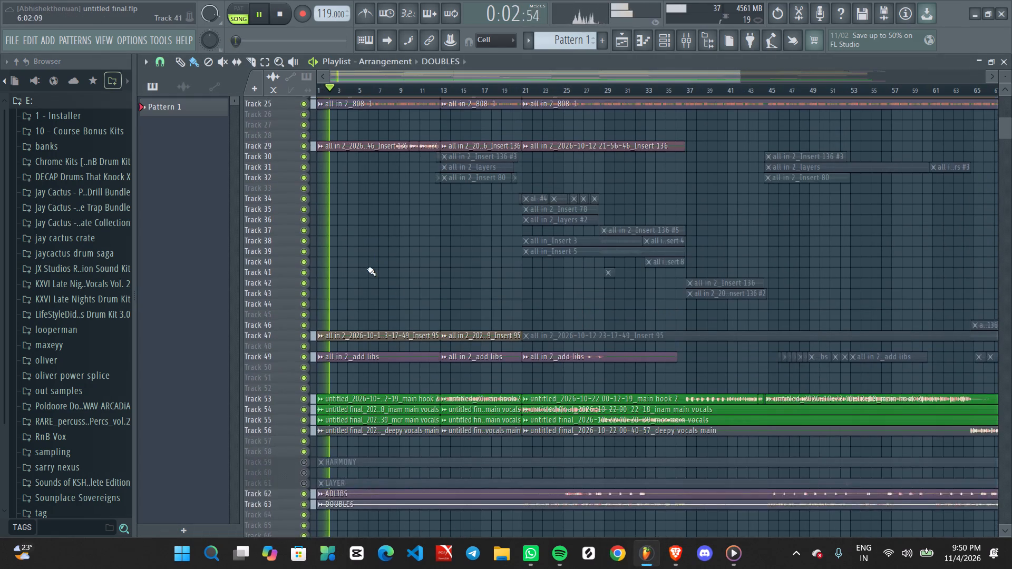
scroll(367, 269, "up", 6)
scroll(366, 271, "down", 1)
scroll(366, 271, "up", 3)
scroll(379, 279, "up", 6, "ctrl")
scroll(384, 281, "up", 6, "alt")
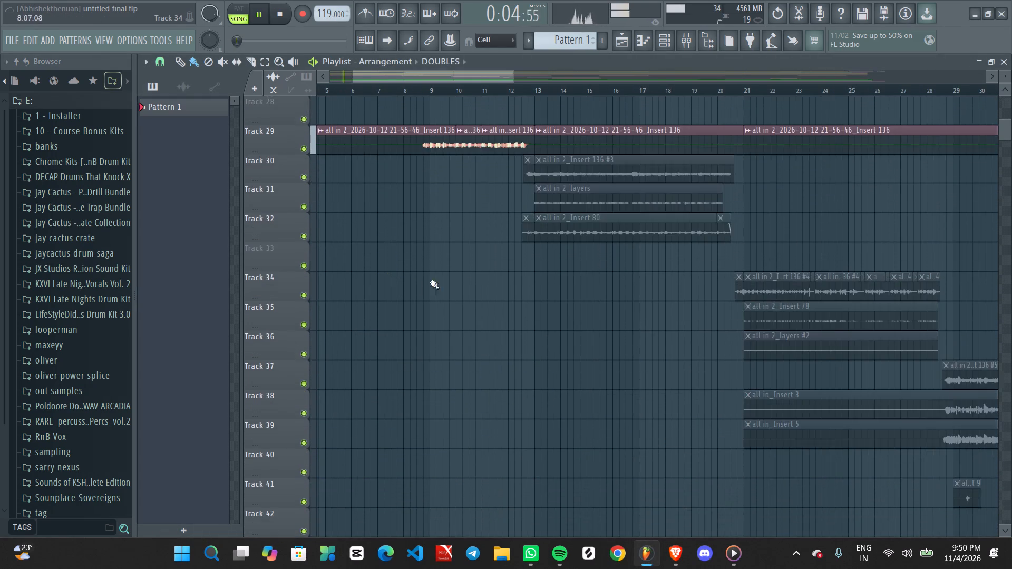
scroll(468, 282, "up", 3, "ctrl")
middle_click_drag(482, 240, 441, 351)
Play the song from just before bar 9 and listen to the vocal on Track 29 against the kick and 808.
left_click(362, 87)
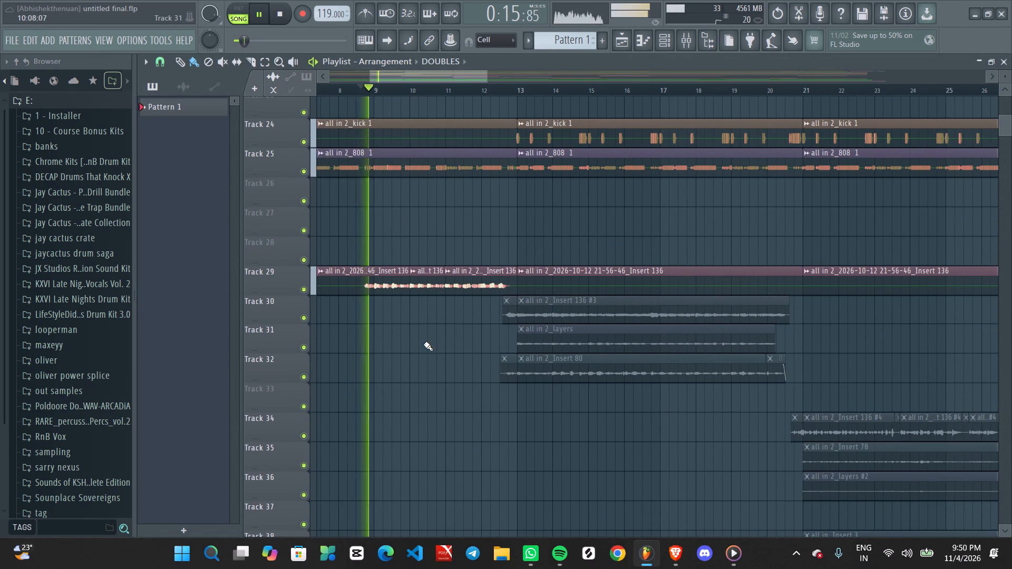
scroll(417, 347, "up", 1, "ctrl")
middle_click_drag(415, 359, 474, 339)
scroll(475, 339, "up", 1)
scroll(465, 307, "down", 5, "ctrl")
scroll(449, 383, "down", 3, "ctrl")
scroll(449, 383, "up", 3)
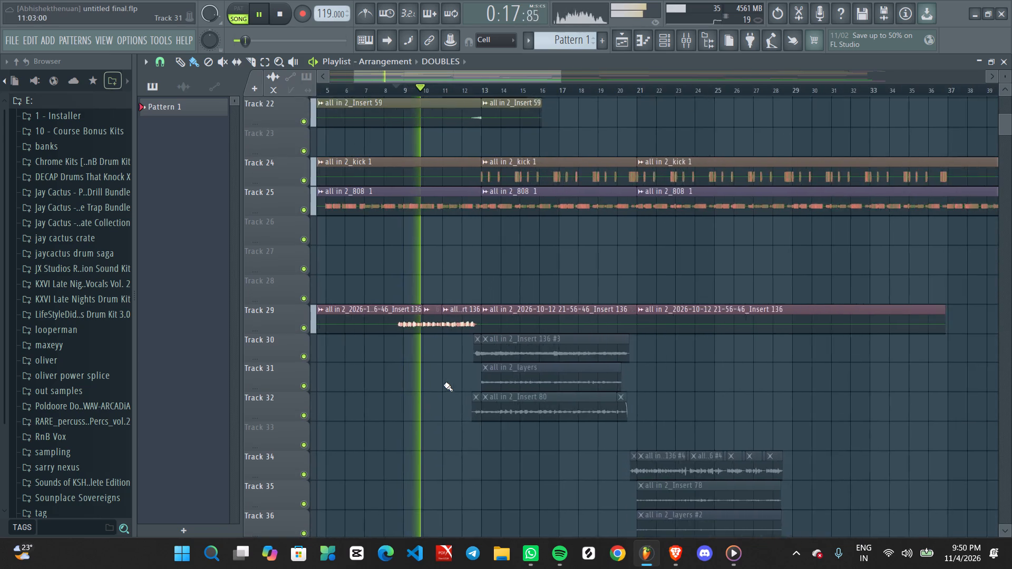
scroll(444, 384, "up", 5)
middle_click_drag(435, 414, 437, 351)
key("space")
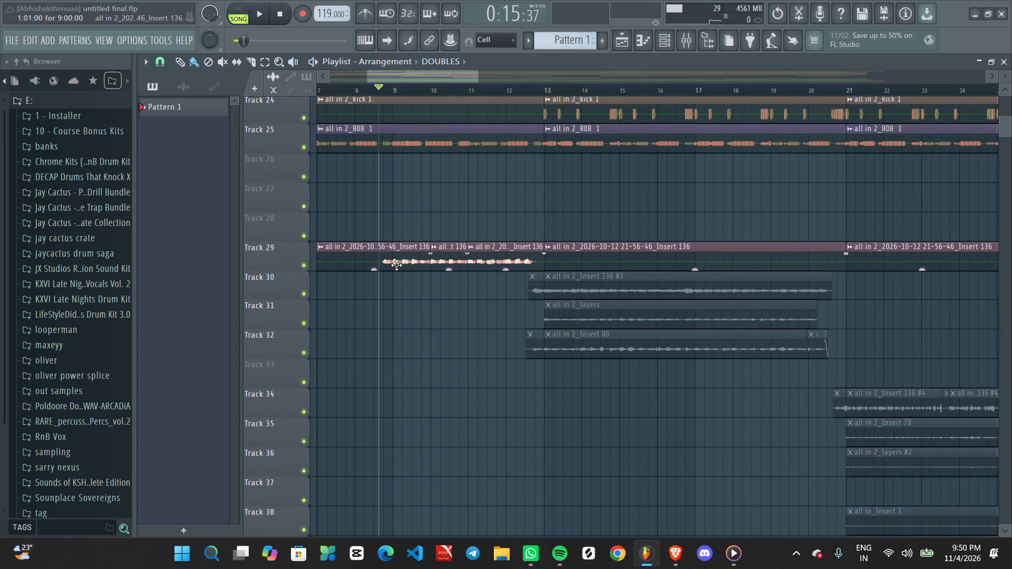
key("space")
key("space")
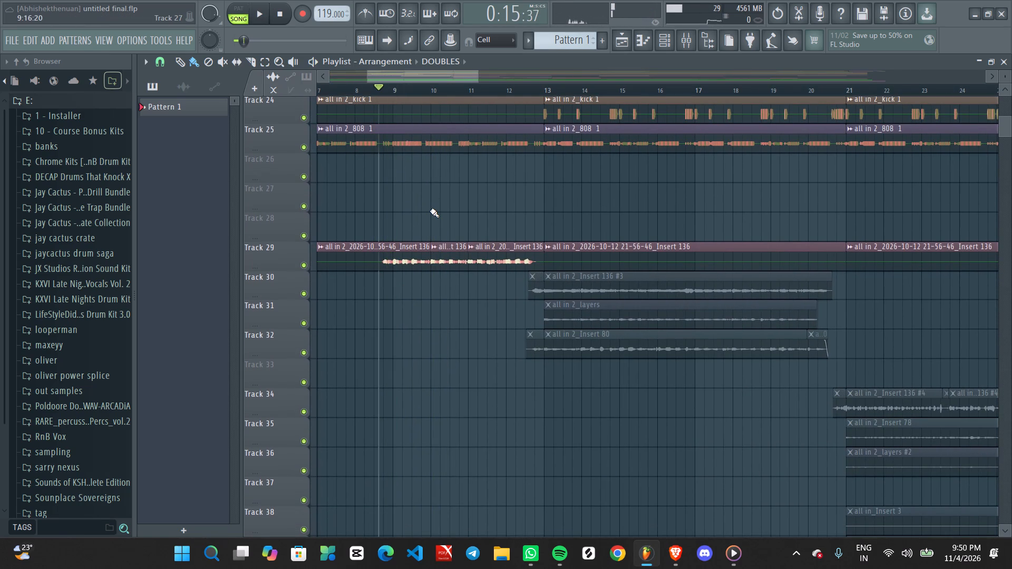
key("space")
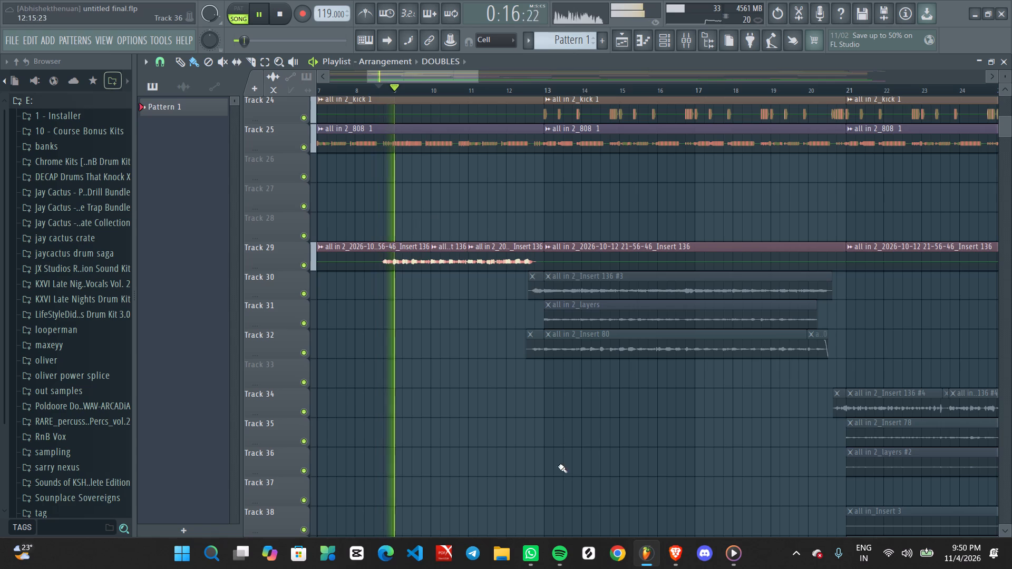
Open the Track 29 vocal clip's main hook mixer insert and lower the overall curve level in its Fruity Parametric EQ 2.
double_click(417, 259)
key("space")
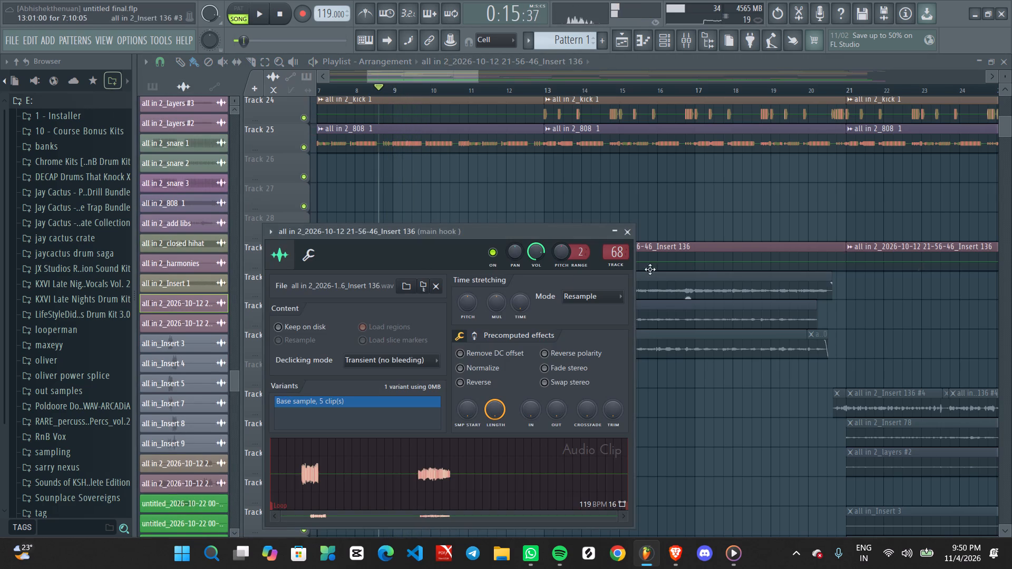
double_click(616, 254)
key("space")
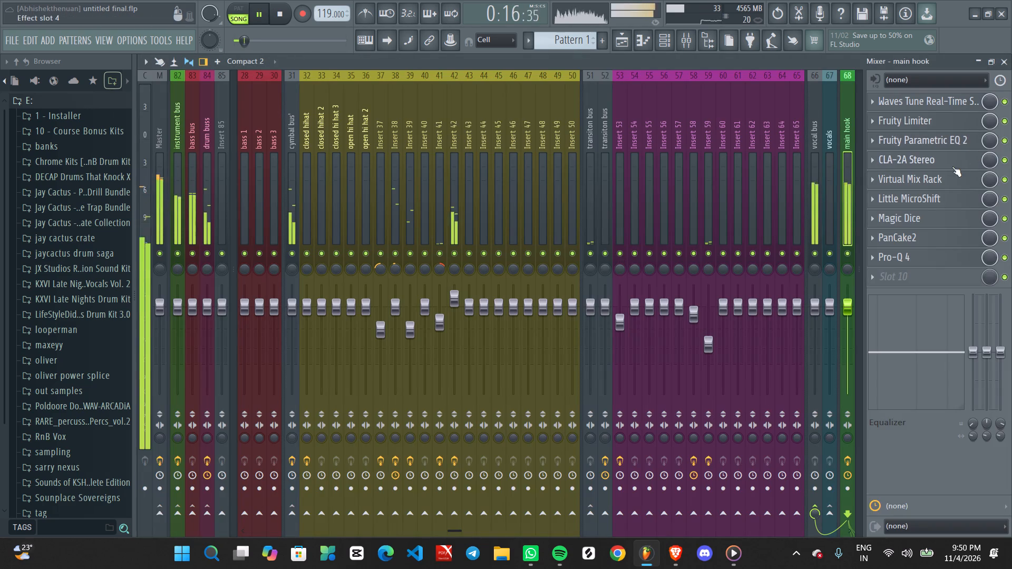
key("space")
left_click(917, 135)
key("space")
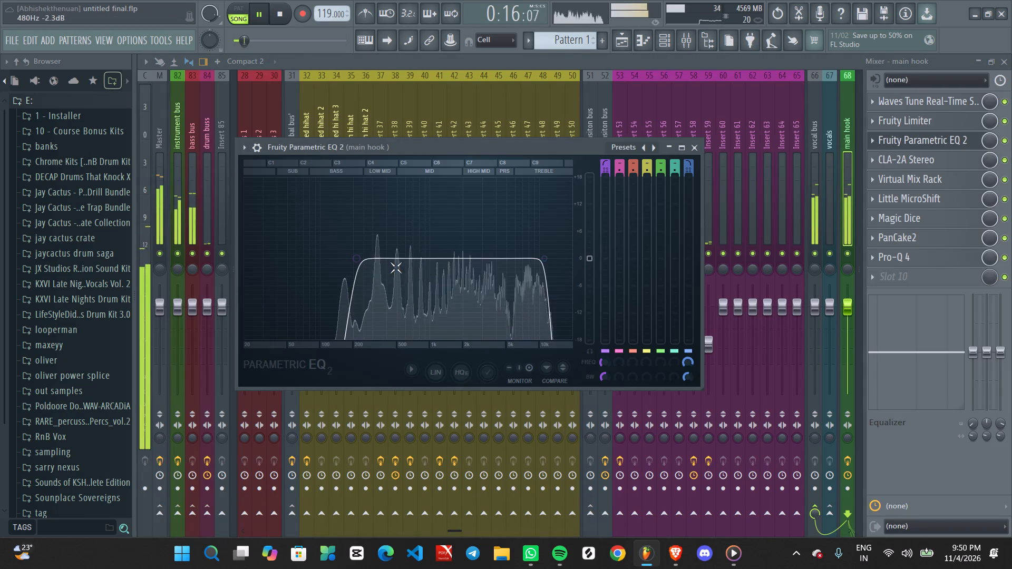
left_click_drag(396, 262, 395, 315)
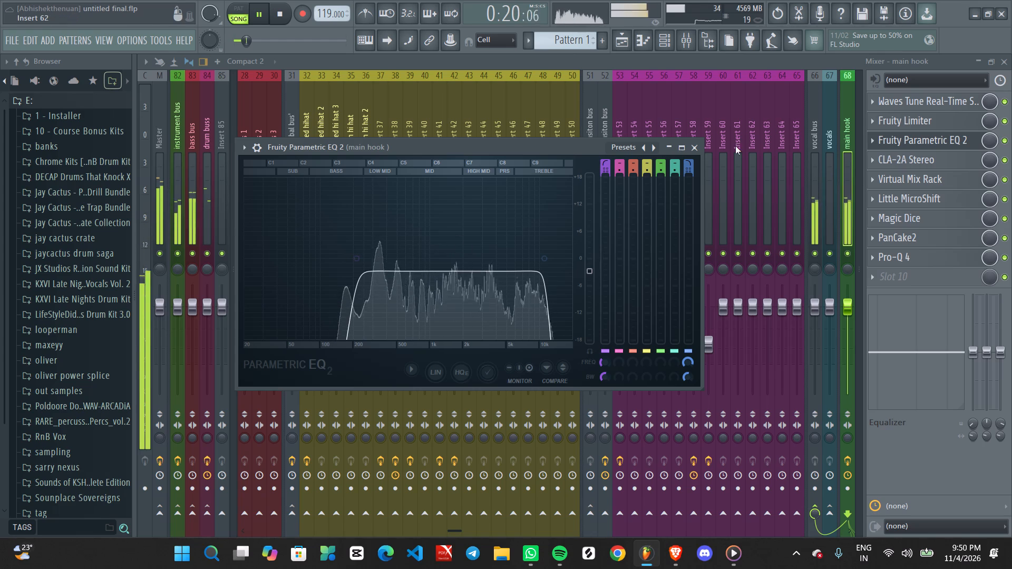
left_click(693, 150)
key("space")
In the main hook's Pro-Q 4, cut the 259 Hz bell band to about -5.5 dB and the 1.2 kHz band to -4.35 dB.
left_click(927, 261)
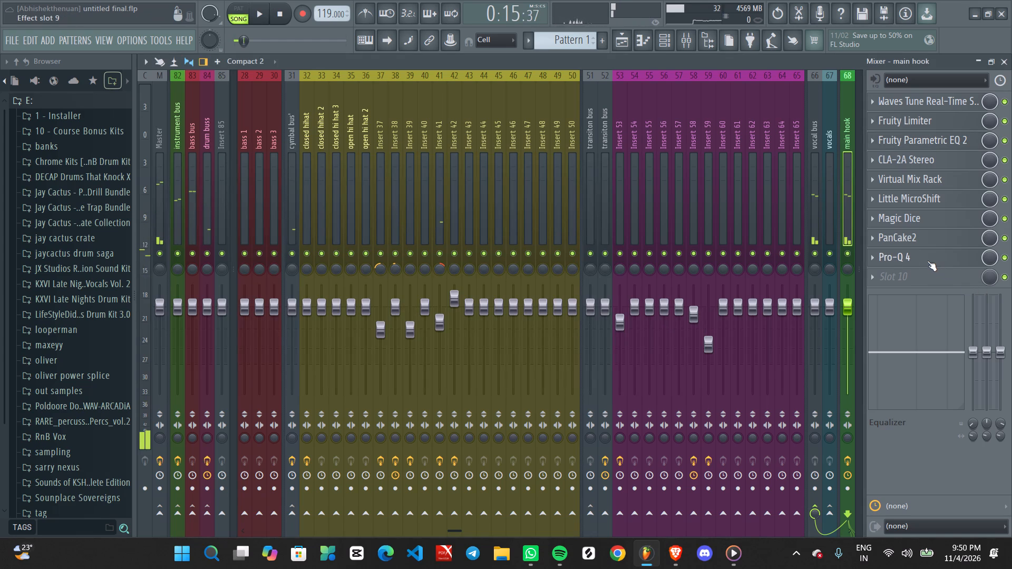
key("space")
left_click_drag(434, 272, 432, 318)
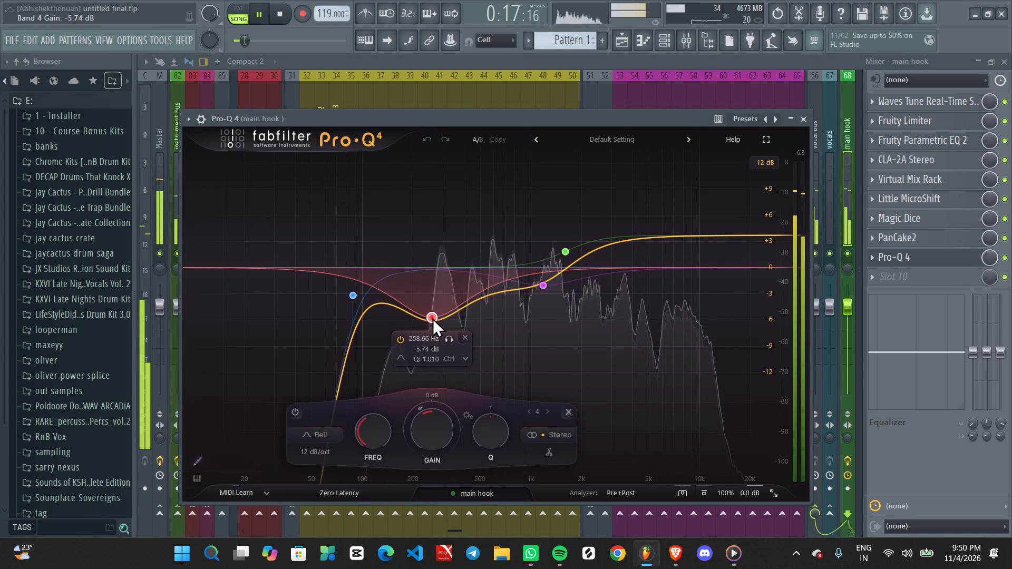
left_click_drag(432, 318, 433, 314)
left_click_drag(543, 283, 547, 303)
Add a 12 kHz high shelf cut of -7.79 dB and a bell cut near 4.9 kHz in Pro-Q 4.
left_click_drag(722, 236, 713, 303)
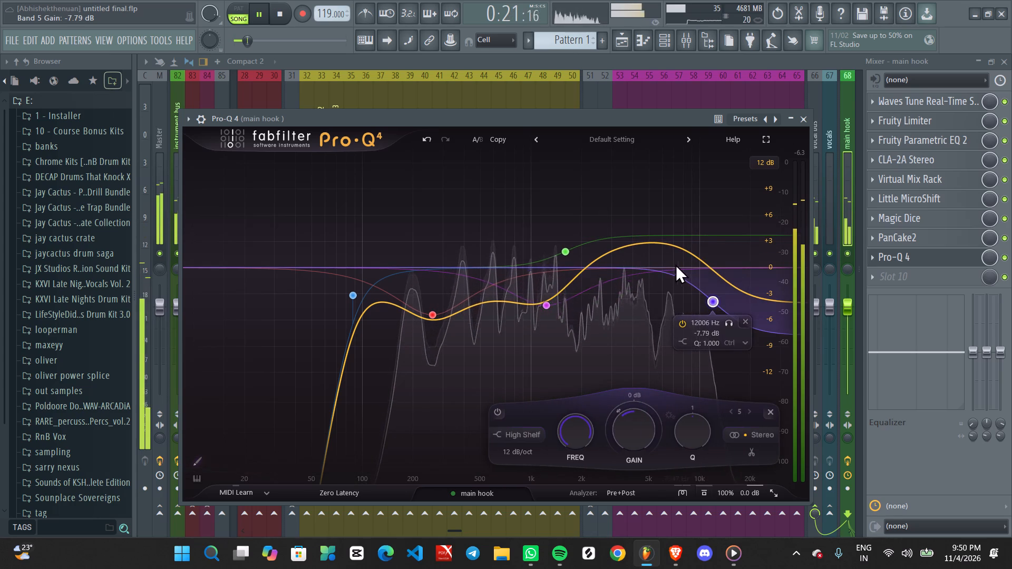
left_click_drag(654, 243, 646, 289)
key("space")
key("space")
Lower the high shelf to about 7.5 kHz at -12.5 dB, set the display range to 12 dB, and ease the shelf back up slightly.
left_click_drag(708, 300, 697, 317)
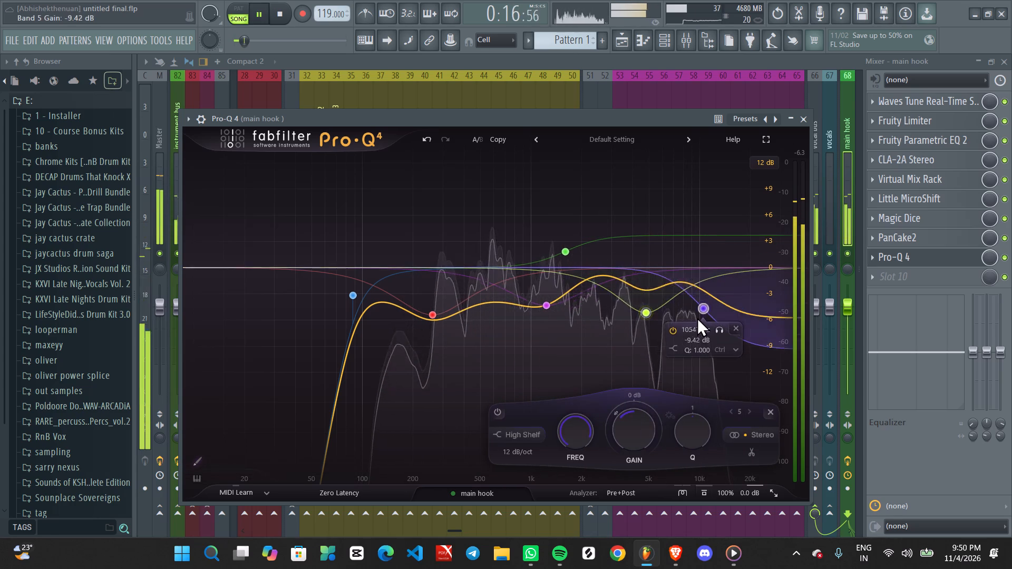
left_click_drag(697, 317, 674, 341)
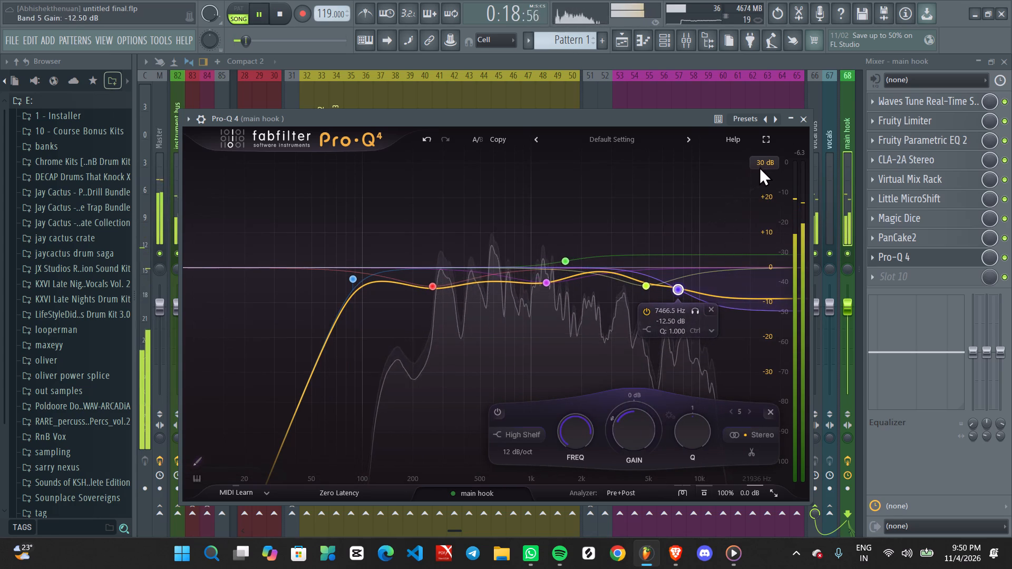
left_click(760, 166)
left_click(767, 209)
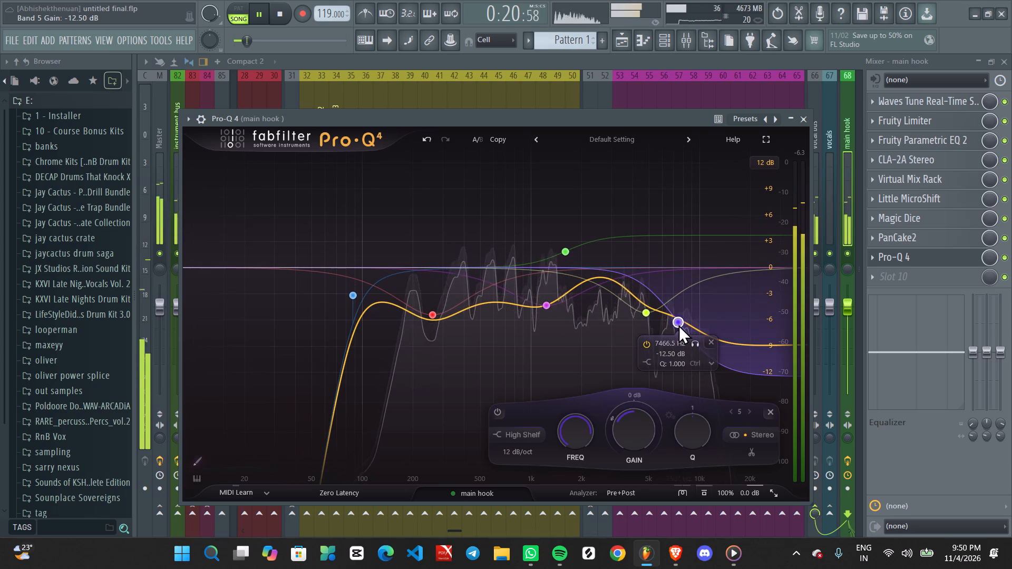
left_click_drag(678, 325, 687, 302)
Move the low cut to about 124 Hz, deepen the 1.2 kHz dip, and set the 4.9 kHz bell to about -5.6 dB.
left_click_drag(352, 297, 364, 299)
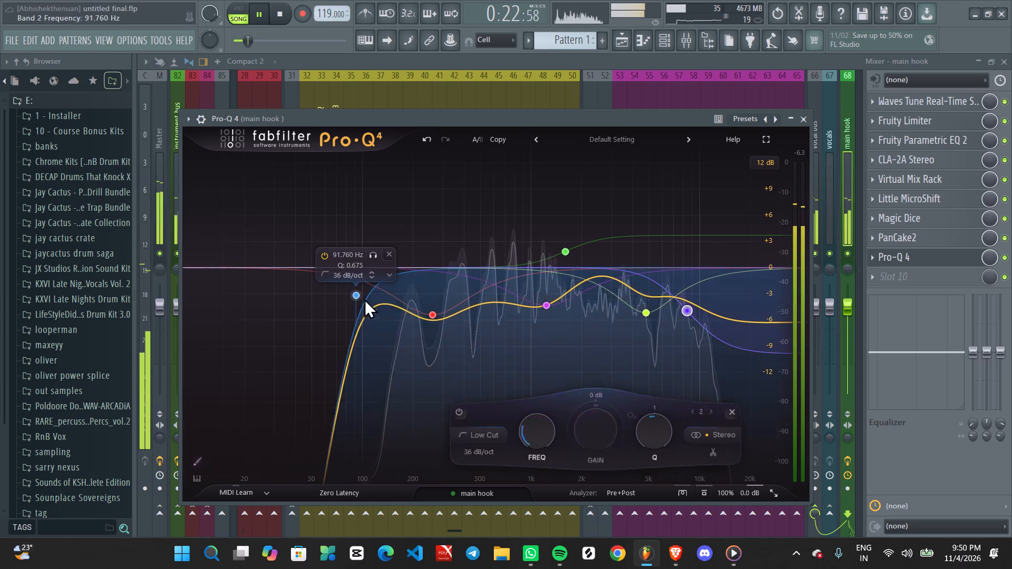
left_click_drag(364, 299, 377, 302)
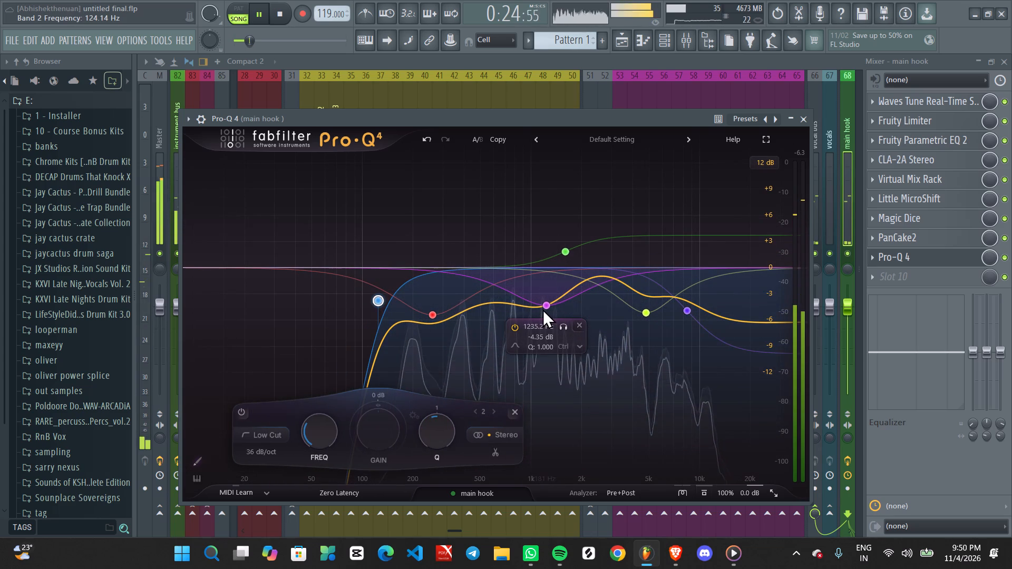
left_click_drag(545, 309, 548, 318)
left_click_drag(645, 309, 647, 313)
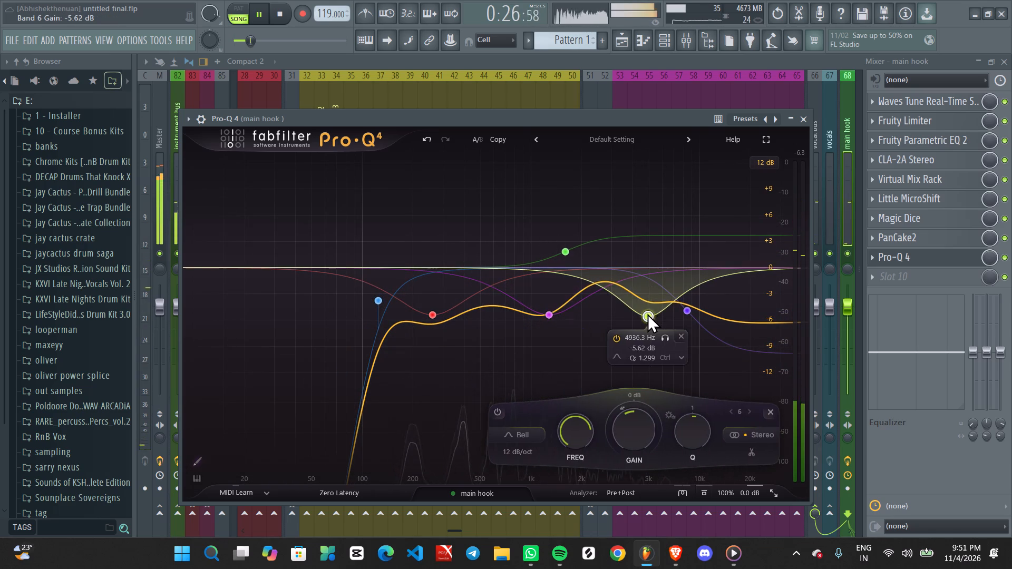
left_click_drag(647, 313, 648, 316)
Return to the playlist, restart playback, and unmute the LAYER track on Track 61.
left_click(628, 45)
scroll(551, 258, "down", 5, "ctrl")
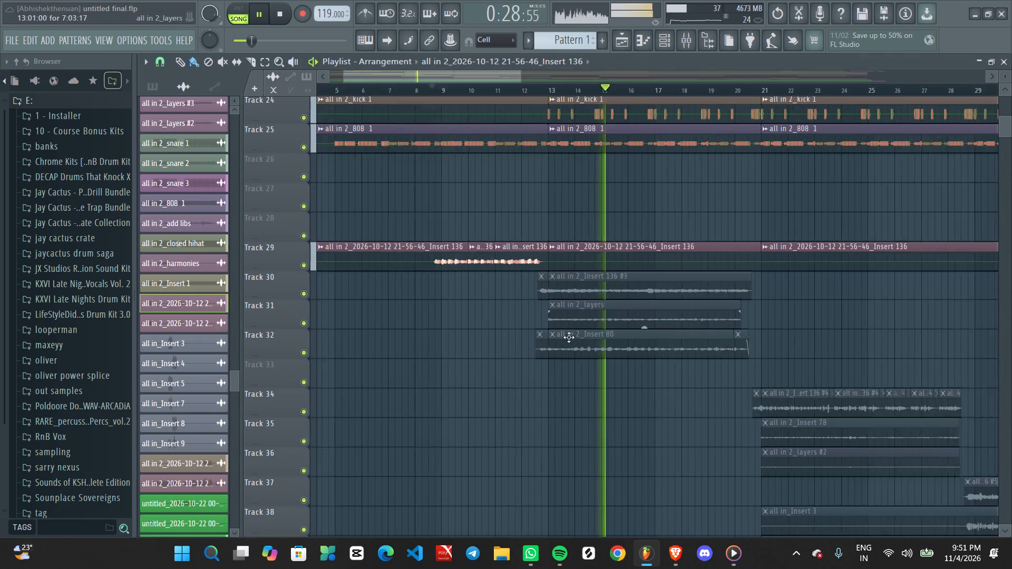
scroll(569, 337, "down", 4, "ctrl")
scroll(529, 412, "down", 20)
scroll(507, 404, "down", 3)
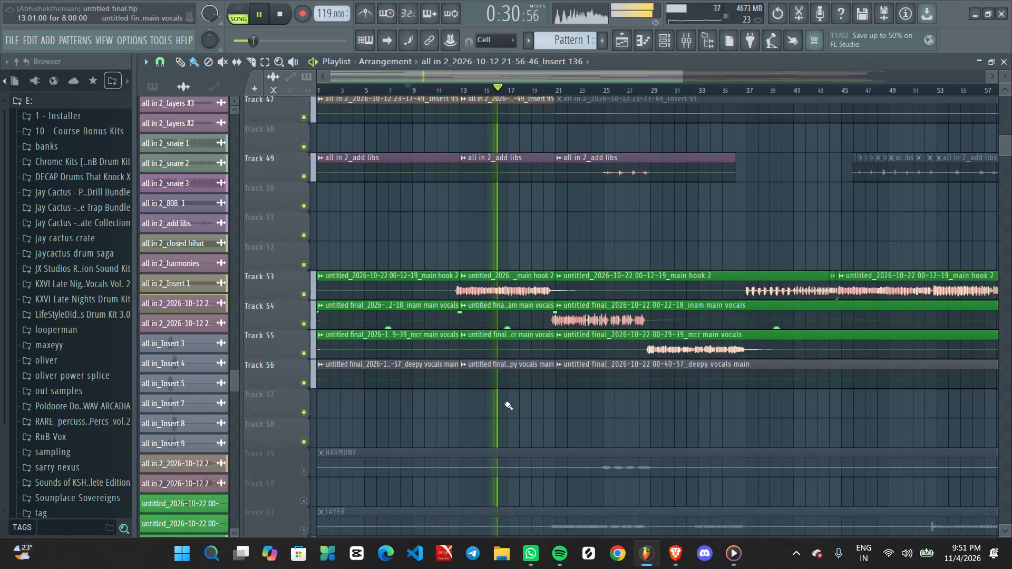
scroll(503, 402, "down", 5)
key("space")
key("space")
left_click(309, 377)
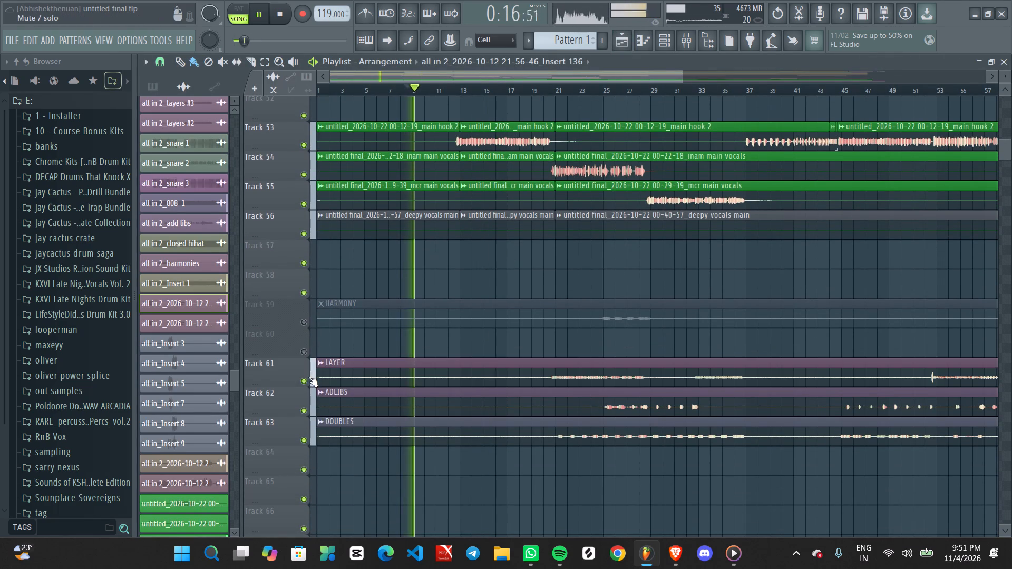
Look over the arrangement from the LAYER and HARMONY tracks up to the muted vocal clips on the upper tracks during playback.
scroll(704, 360, "up", 3, "ctrl")
scroll(462, 358, "down", 10, "ctrl")
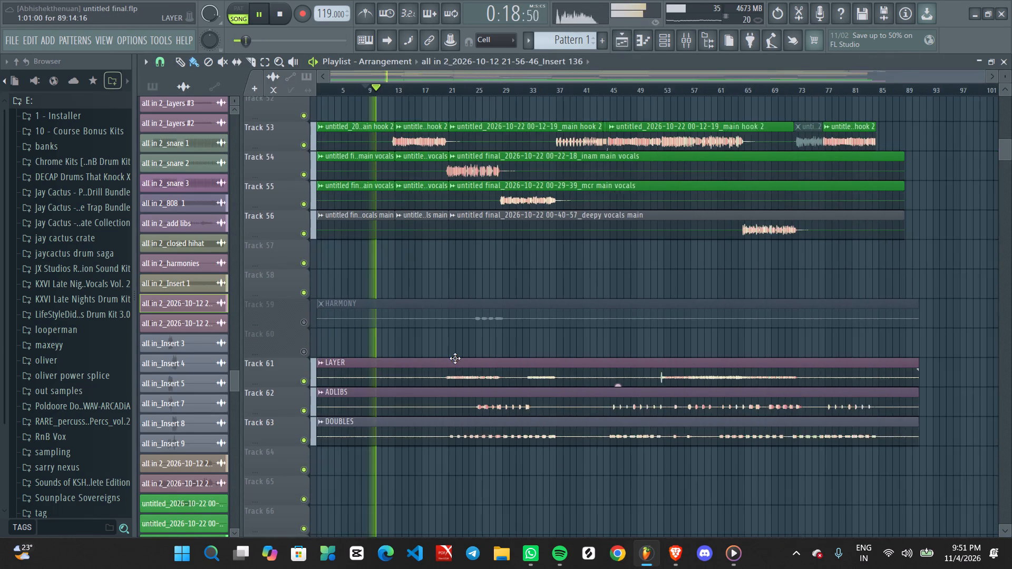
scroll(426, 364, "up", 4)
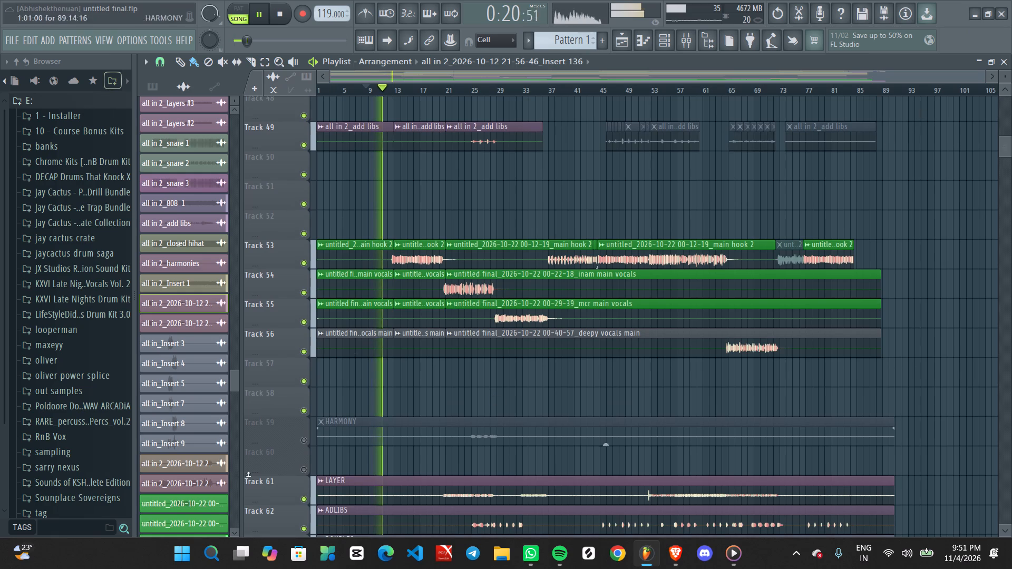
scroll(409, 472, "up", 2, "ctrl")
middle_click_drag(423, 476, 548, 456)
scroll(468, 452, "down", 2, "ctrl")
scroll(406, 474, "up", 4)
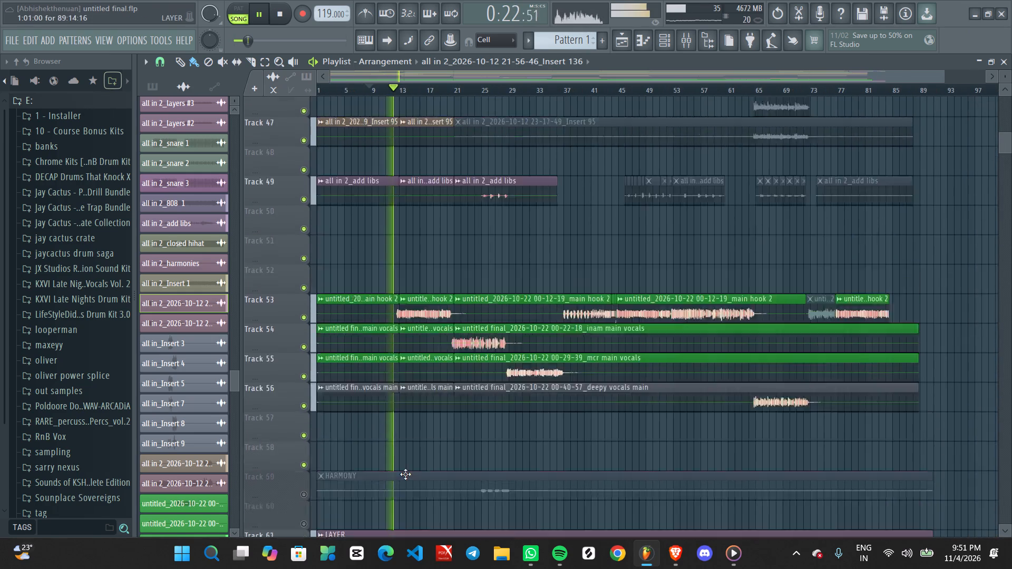
scroll(405, 474, "up", 10)
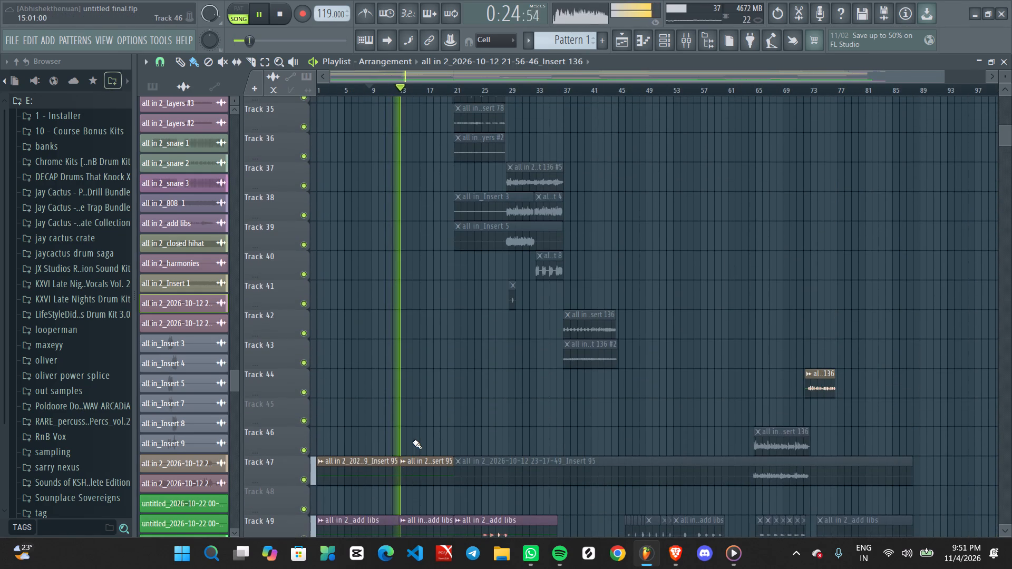
scroll(413, 442, "down", 5, "ctrl")
scroll(406, 429, "up", 13)
scroll(406, 429, "up", 5, "ctrl")
middle_click_drag(420, 477, 596, 399)
Restart playback and look over the arrangement from the 808 and muted vocal clips down to the LAYER, ADLIBS and DOUBLES tracks.
key("space")
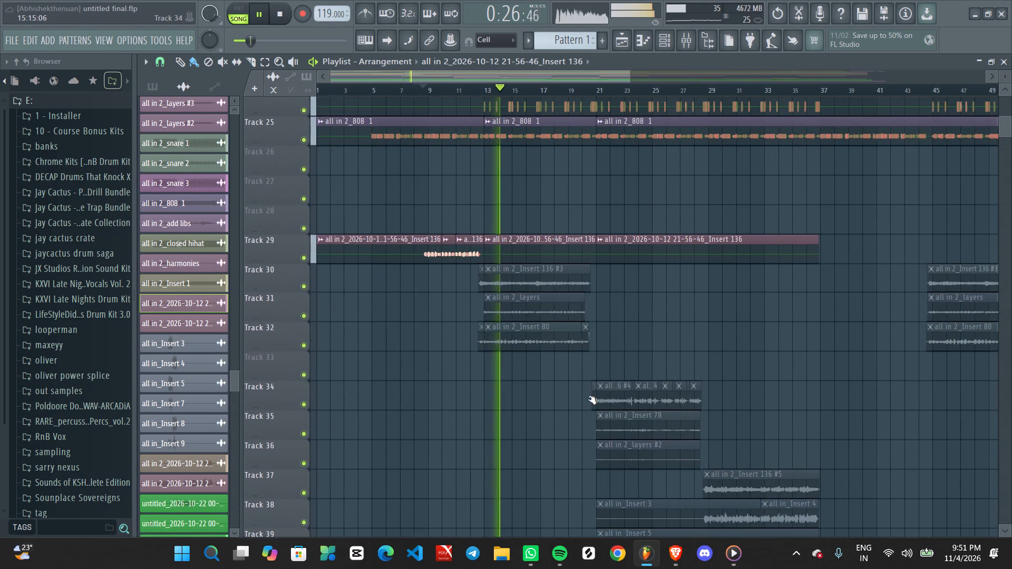
key("space")
scroll(567, 364, "up", 1, "ctrl")
middle_click_drag(519, 390, 467, 395)
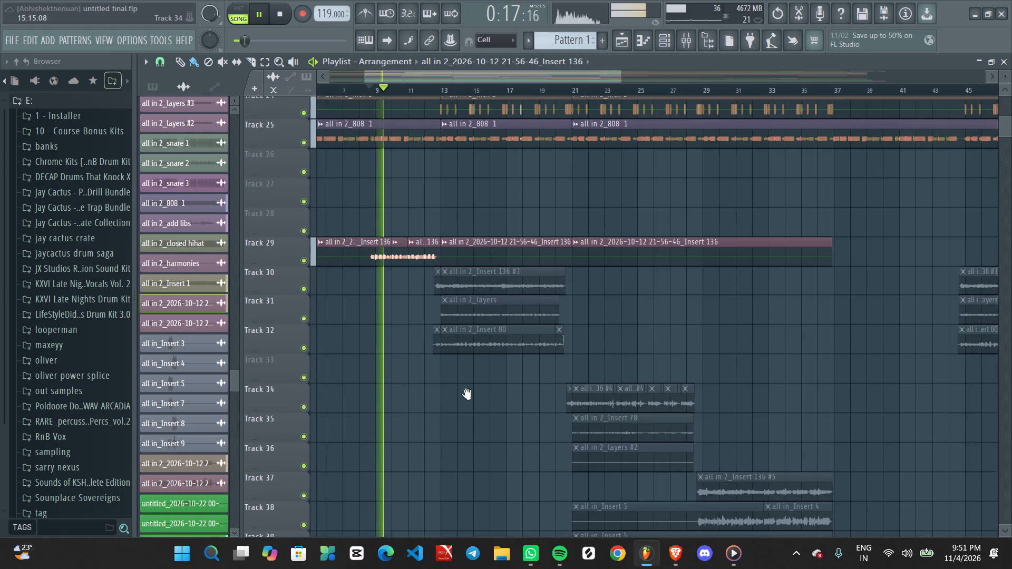
middle_click_drag(467, 395, 461, 395)
scroll(453, 393, "down", 7, "ctrl")
scroll(453, 393, "down", 8, "alt")
scroll(448, 394, "up", 3, "ctrl")
middle_click_drag(441, 447, 450, 306)
scroll(452, 295, "up", 1)
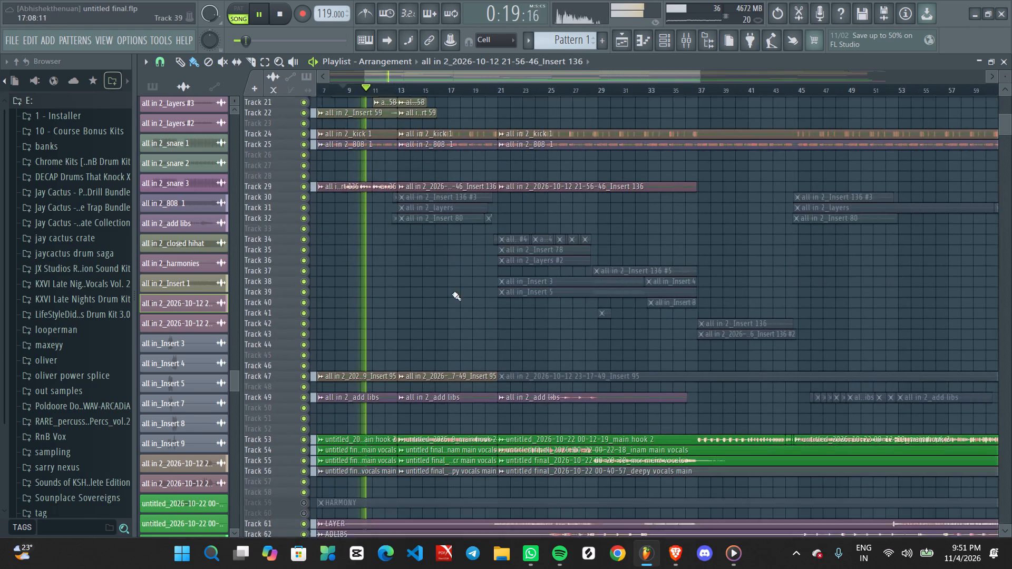
scroll(440, 318, "down", 2, "alt")
scroll(415, 408, "up", 3, "ctrl")
scroll(424, 464, "up", 1)
middle_click_drag(426, 460, 454, 288)
scroll(442, 359, "up", 7, "alt")
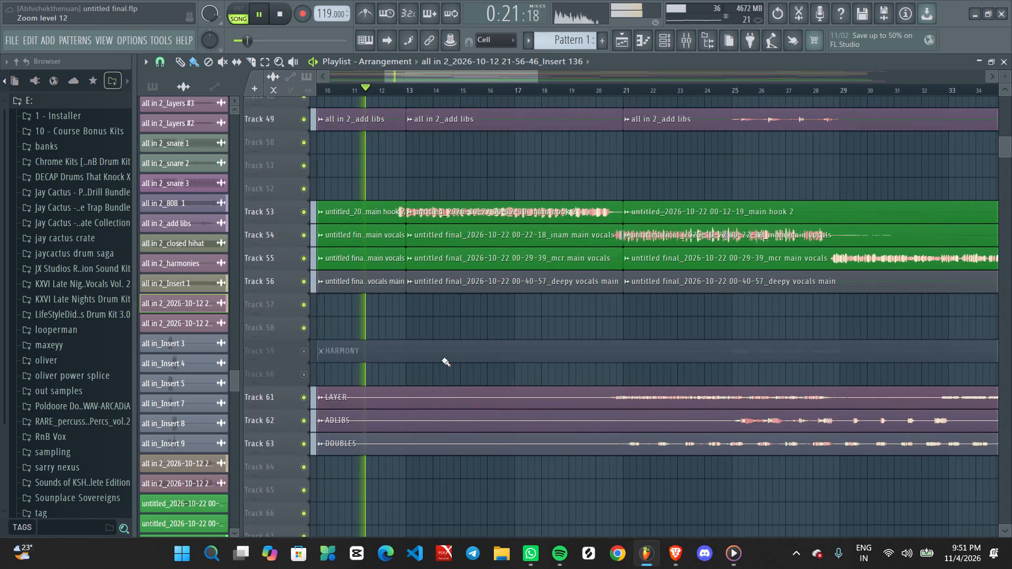
Look back up through the main vocal and add libs tracks to the muted vocal clips on Tracks 30 to 39 during playback.
scroll(455, 323, "up", 1)
middle_click_drag(460, 325, 463, 452)
scroll(476, 401, "up", 2, "ctrl")
middle_click_drag(435, 390, 487, 437)
scroll(501, 365, "down", 4, "ctrl")
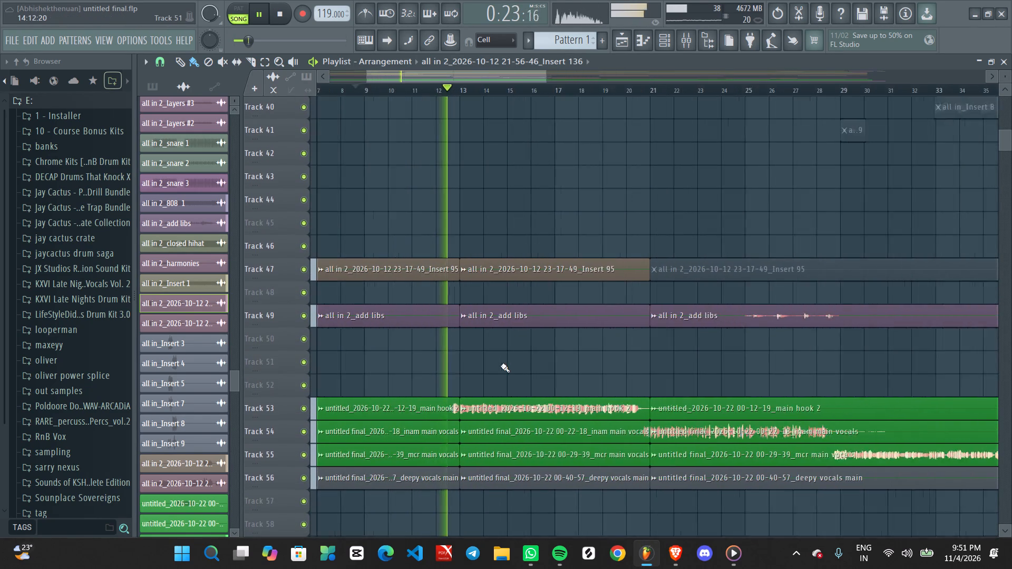
scroll(500, 382, "up", 2, "ctrl")
middle_click_drag(507, 384, 483, 447)
scroll(481, 442, "up", 1, "ctrl")
scroll(480, 440, "down", 2, "alt")
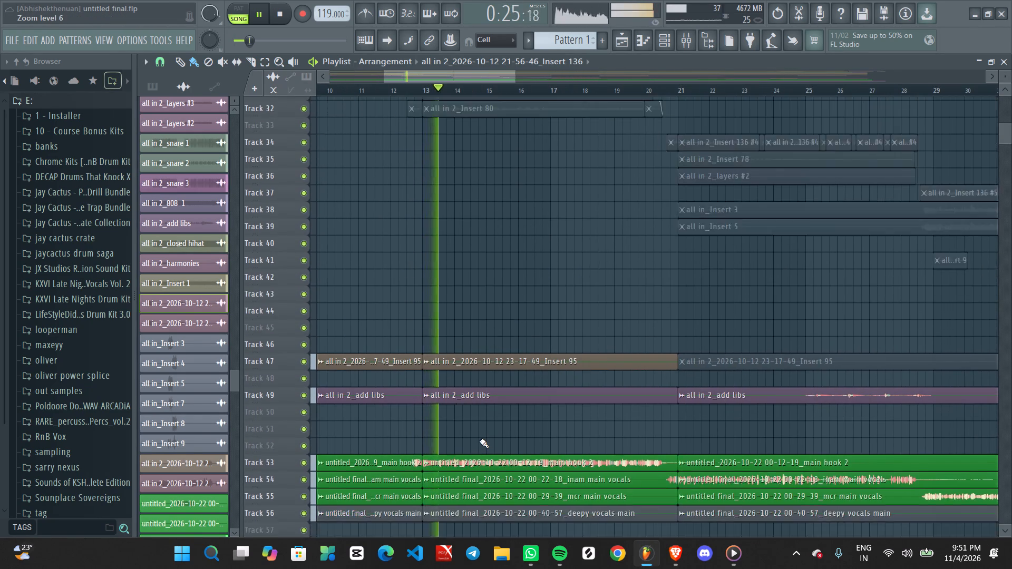
scroll(480, 440, "up", 4, "alt")
scroll(480, 440, "up", 3, "ctrl")
middle_click_drag(464, 447, 466, 346)
scroll(467, 355, "down", 1, "alt")
scroll(474, 356, "up", 4)
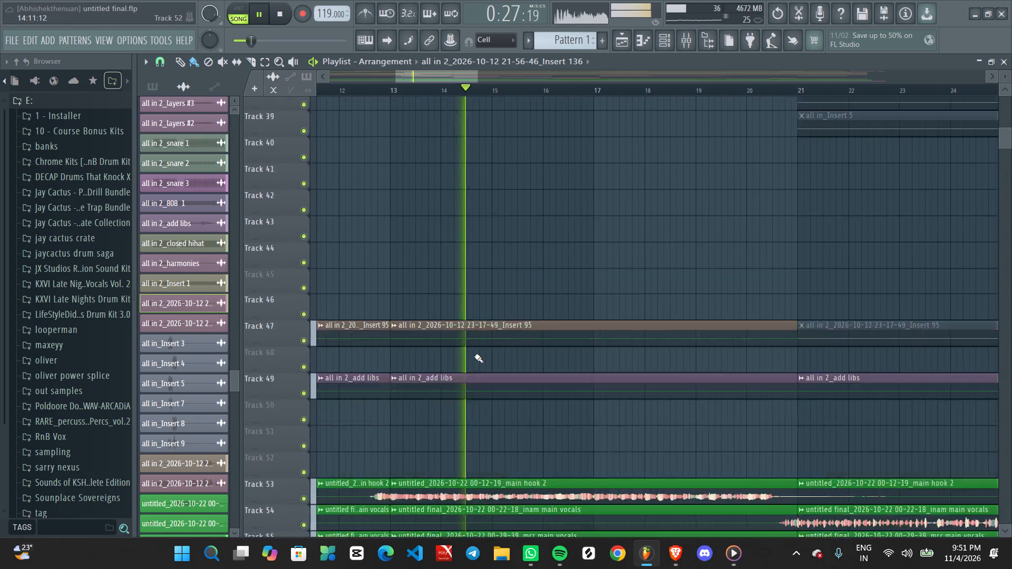
scroll(474, 356, "up", 15)
scroll(474, 356, "down", 16, "ctrl")
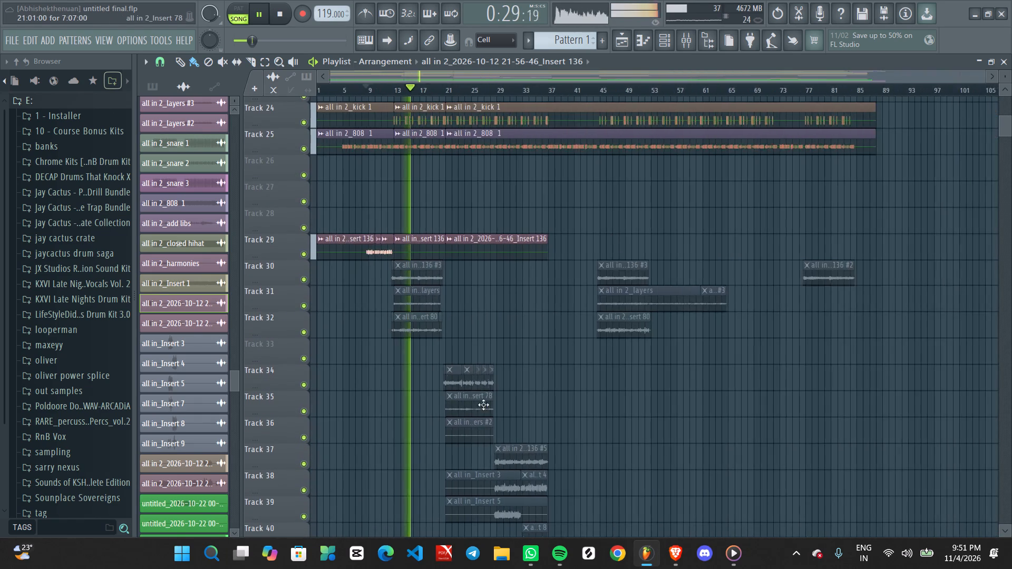
Examine the vocal tracks from the add libs down to HARMONY, LAYER, ADLIBS and DOUBLES during playback.
scroll(459, 418, "up", 5, "ctrl")
middle_click_drag(448, 418, 453, 125)
middle_click_drag(465, 398, 473, 247)
scroll(474, 372, "up", 2, "ctrl")
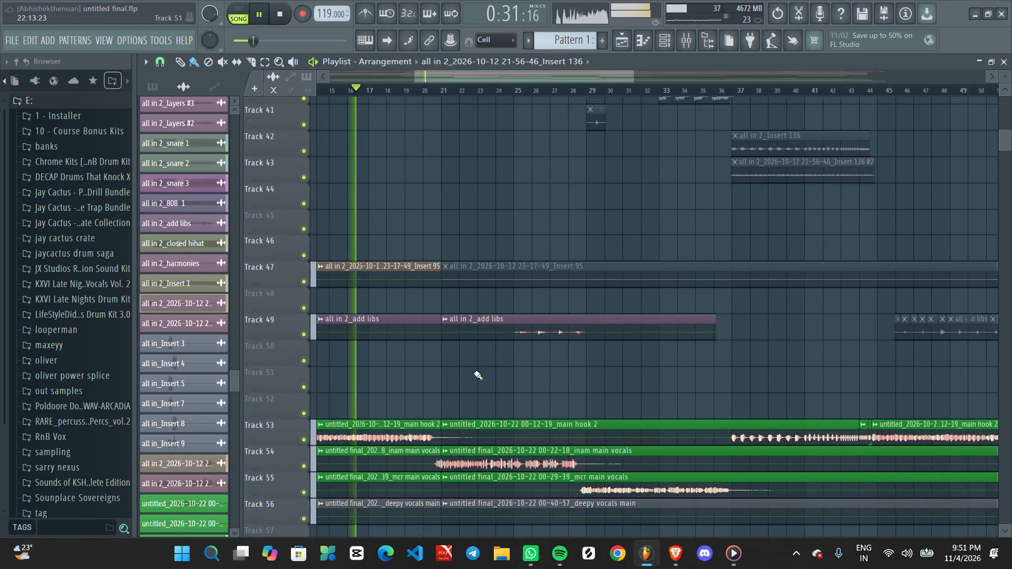
middle_click_drag(470, 375, 439, 266)
scroll(432, 284, "down", 5, "ctrl")
scroll(432, 313, "down", 9)
scroll(434, 325, "down", 3, "ctrl")
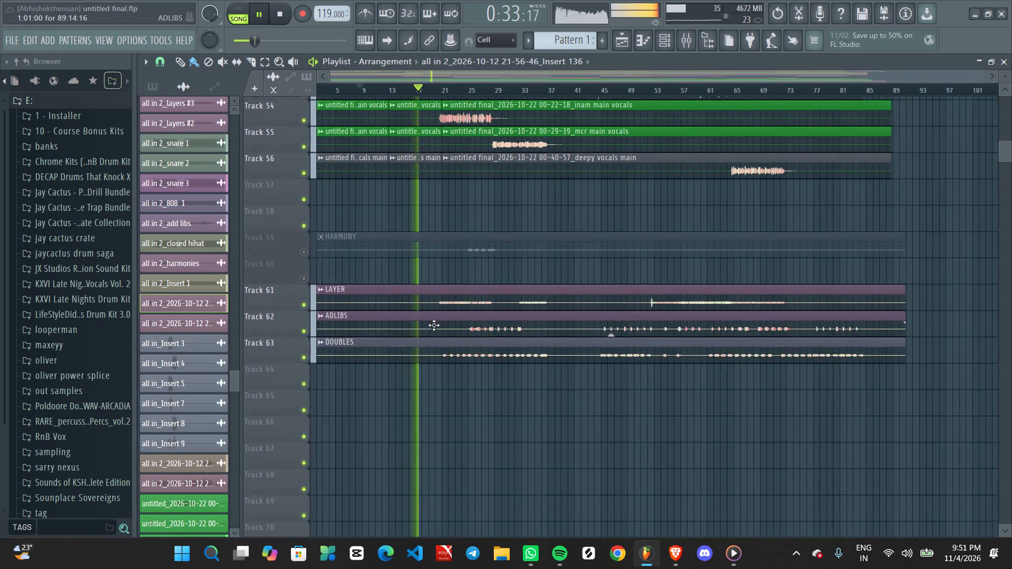
scroll(434, 325, "down", 4, "ctrl")
Stop playback and trim the start of the muted HARMONY clip on Track 59 to about bar 29.
key("space")
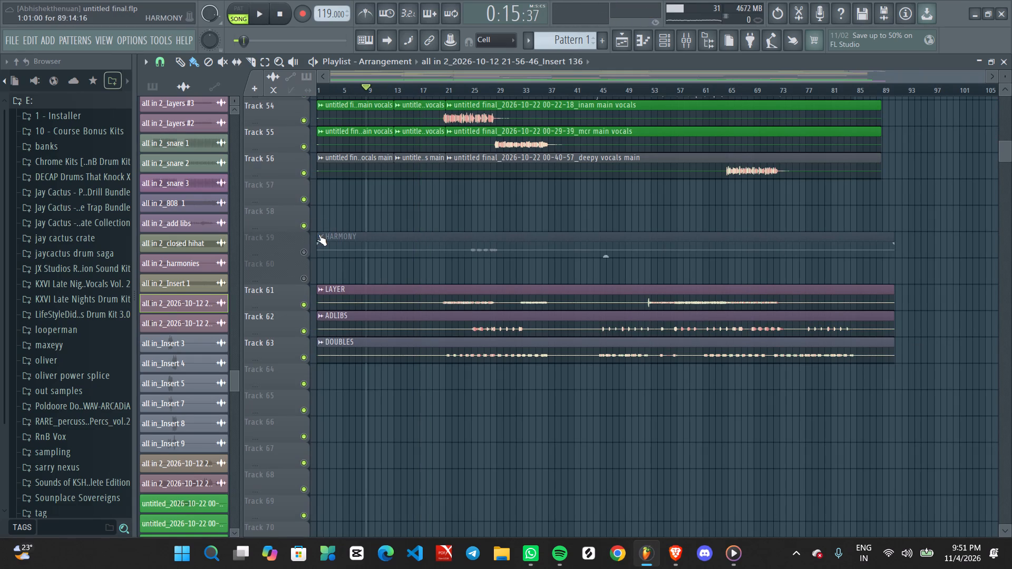
left_click_drag(317, 236, 363, 243)
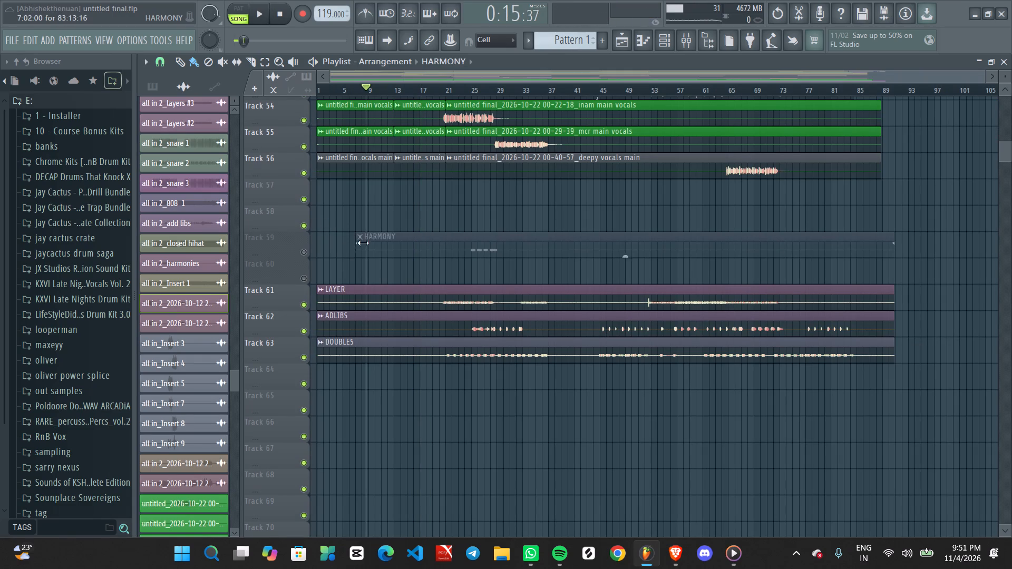
left_click_drag(363, 243, 499, 237)
Play the song from about bar 19 and compare the main vocals with the LAYER, ADLIBS and DOUBLES clips.
scroll(496, 245, "up", 2)
key("space")
left_click(435, 92)
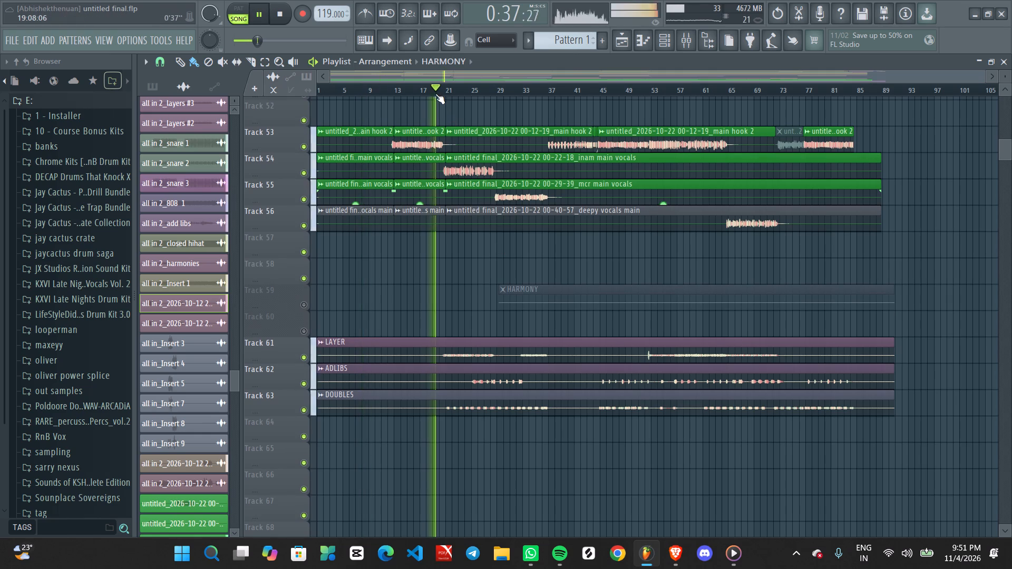
scroll(506, 297, "up", 3, "ctrl")
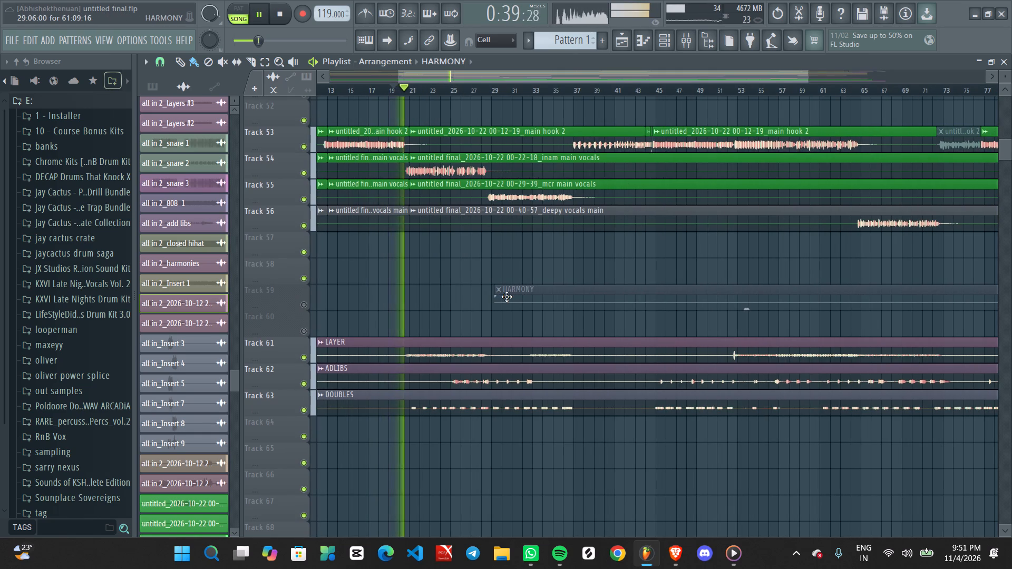
scroll(464, 288, "up", 4, "ctrl")
scroll(464, 288, "down", 4, "alt")
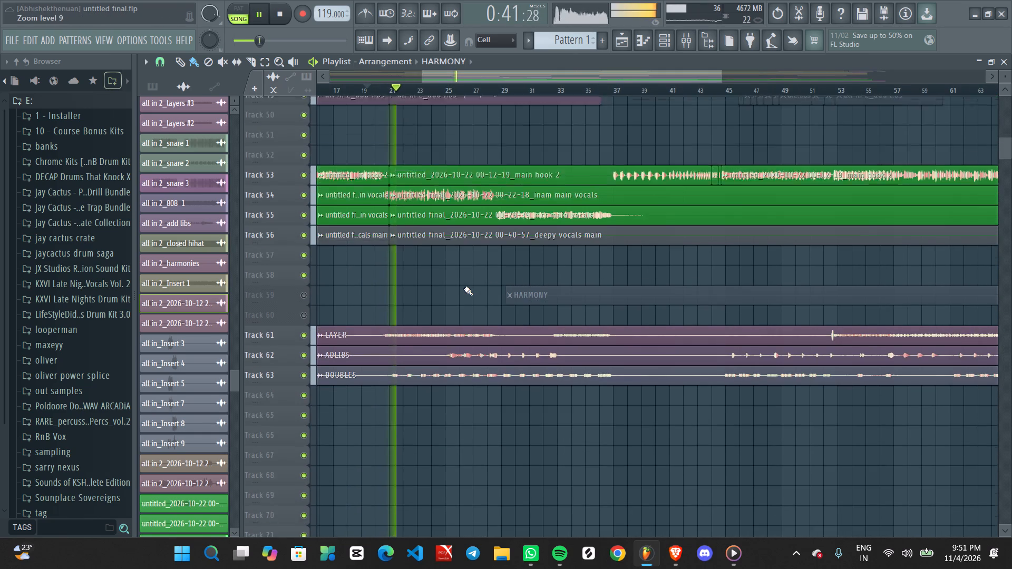
scroll(464, 288, "down", 1, "alt")
scroll(444, 298, "up", 1, "ctrl")
middle_click_drag(453, 291, 484, 240)
scroll(484, 240, "up", 1)
scroll(482, 246, "down", 5, "ctrl")
key("space")
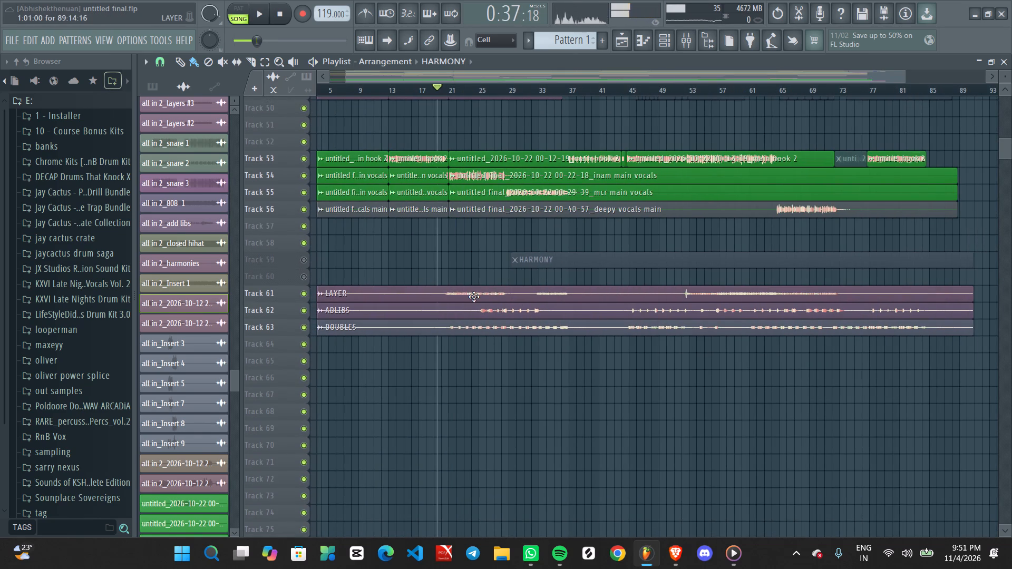
Assign the LAYER audio clip to a free mixer track and briefly play it back.
double_click(474, 297)
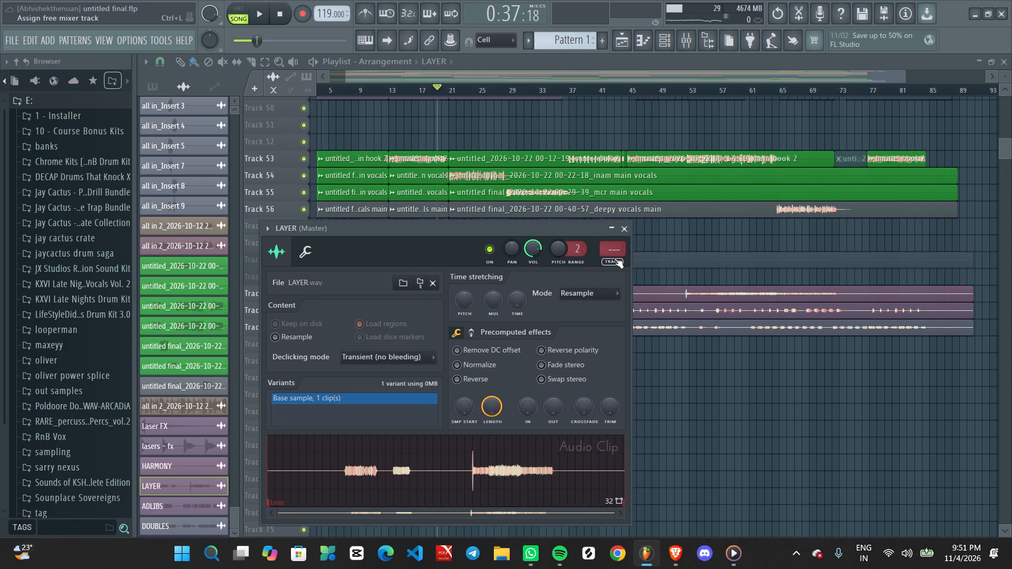
left_click(614, 258)
key("space")
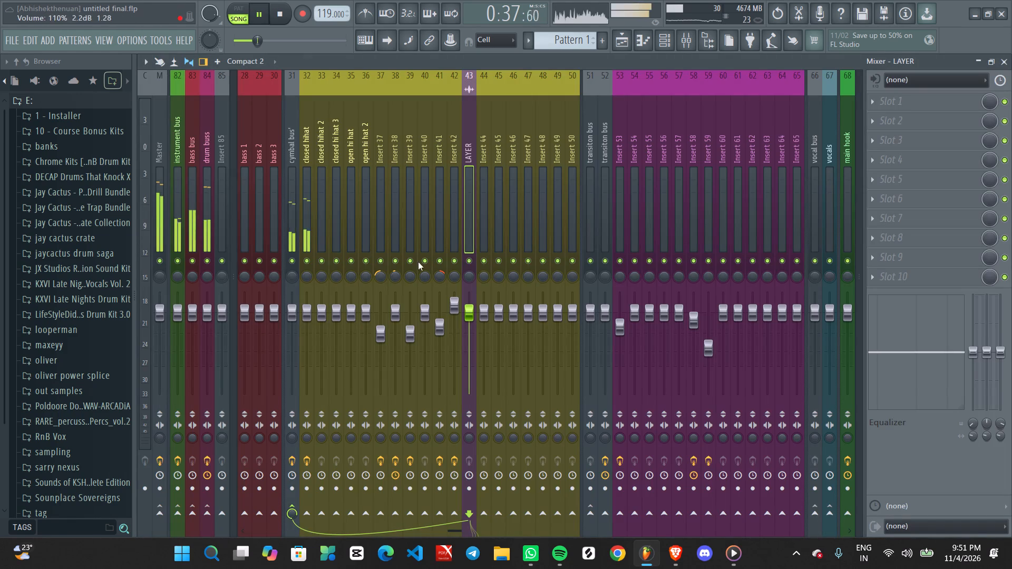
key("space")
Lower the high-pass band of the cymbal bus's Fruity Parametric EQ 2 to about 154 Hz during playback.
left_click(285, 159)
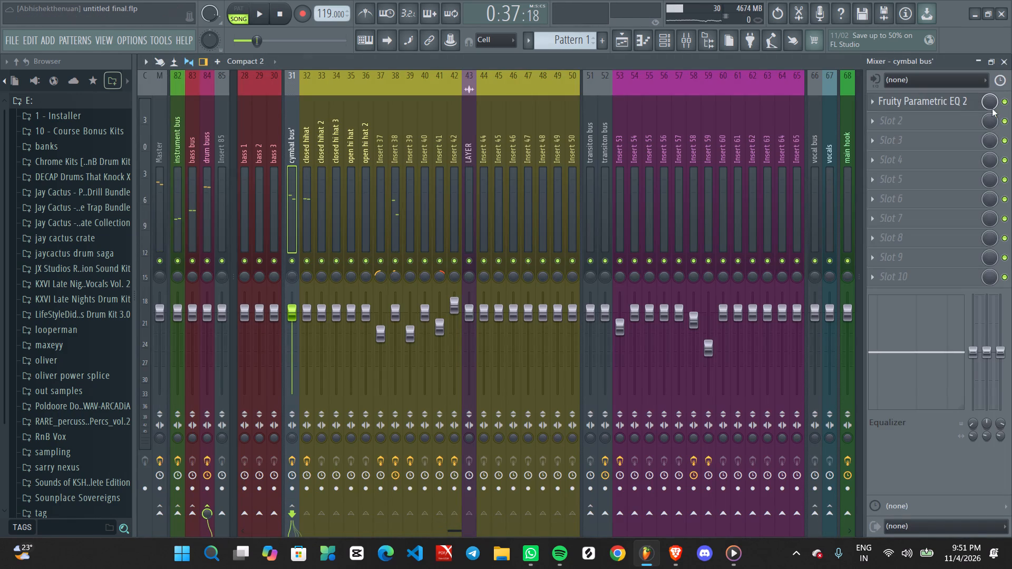
left_click(967, 101)
key("space")
left_click_drag(310, 218, 163, 258)
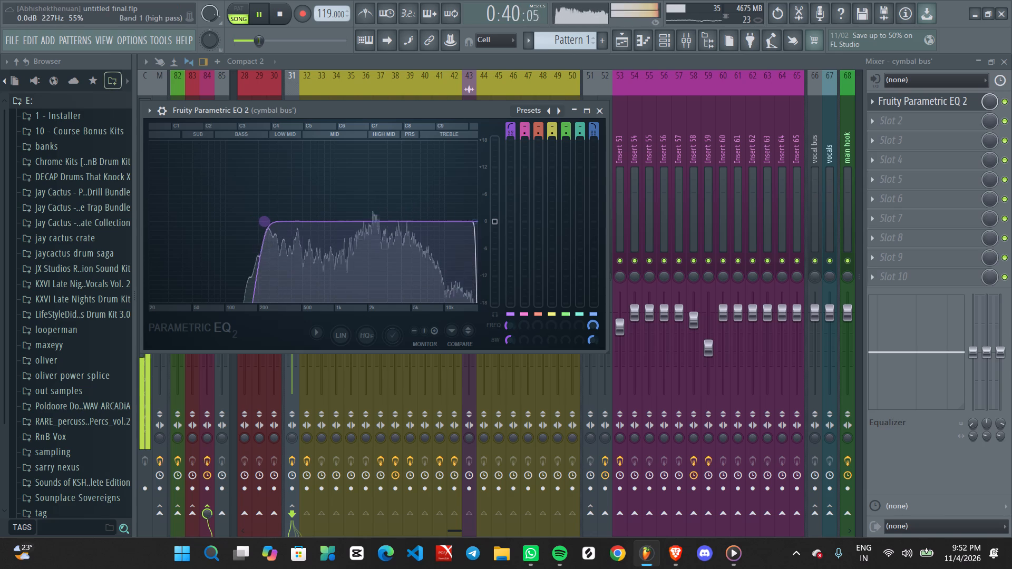
left_click_drag(163, 258, 104, 276)
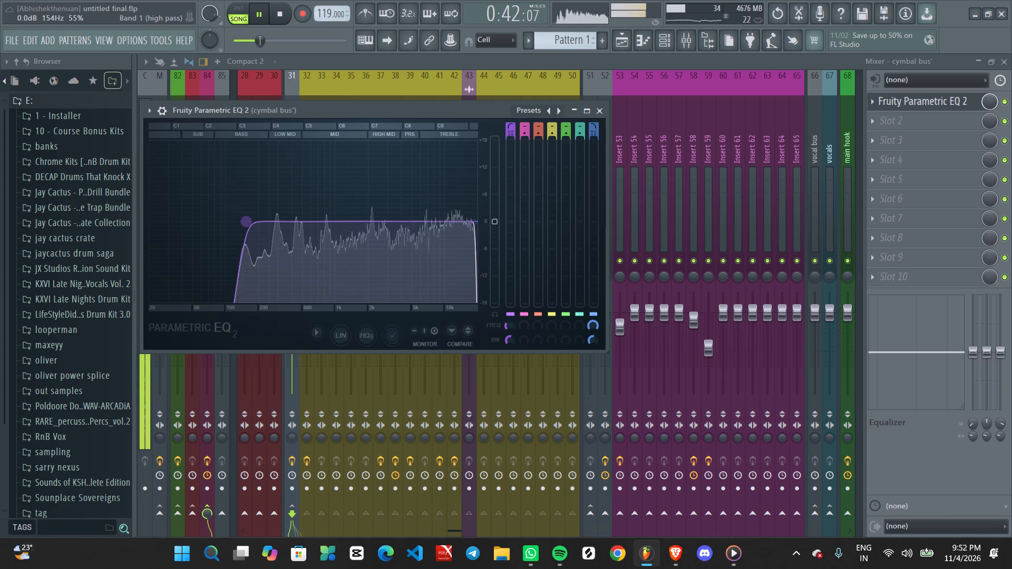
left_click_drag(104, 276, 104, 276)
key("space")
left_click(598, 114)
During playback, lower the LAYER mixer track's volume to about -7.4 dB and ease it partway back up.
key("space")
scroll(469, 326, "down", 1)
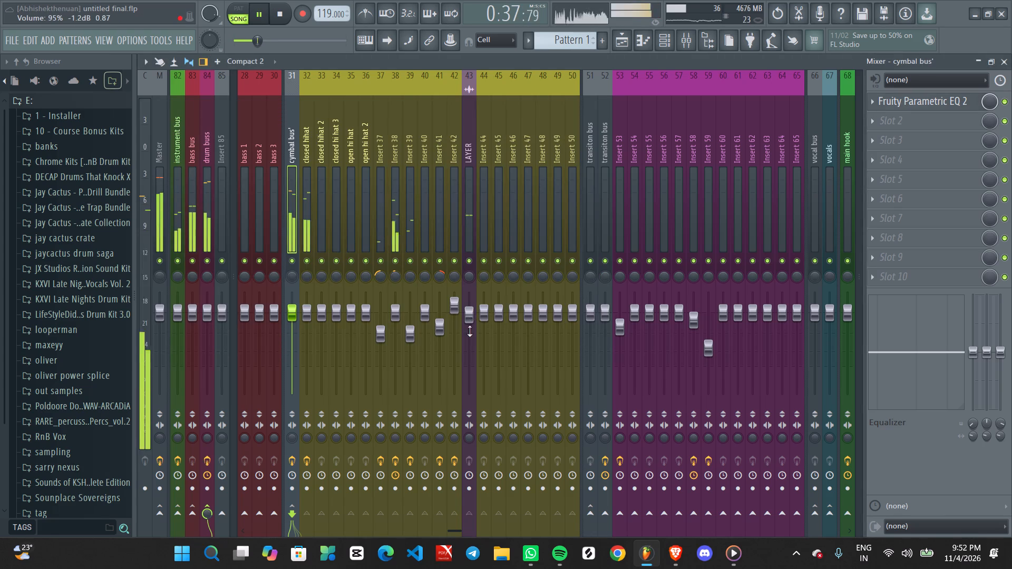
scroll(470, 331, "down", 5)
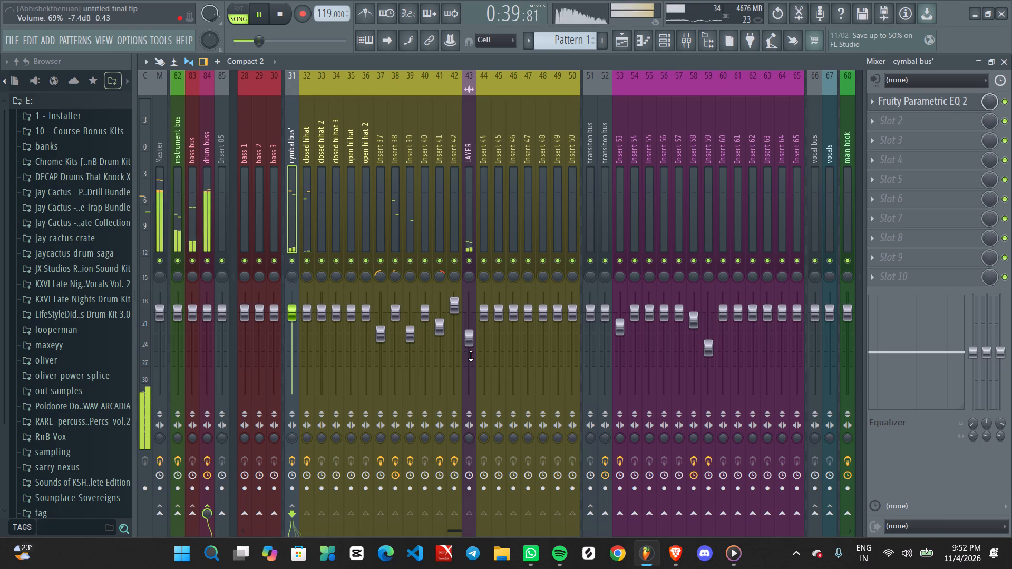
scroll(471, 356, "up", 2)
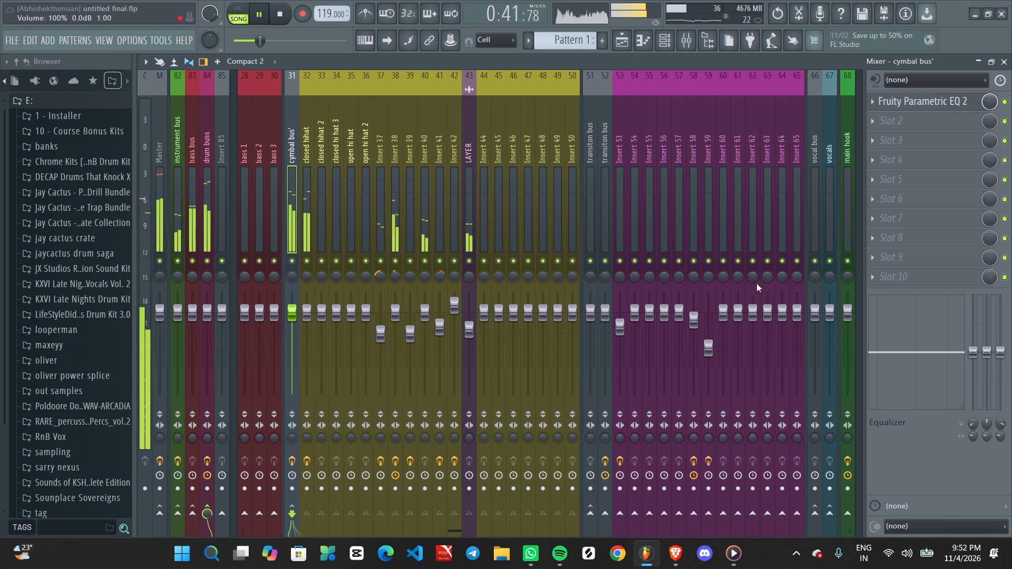
Load Pro-Q 4 into effect slot 3 of the cymbal bus.
left_click(913, 142)
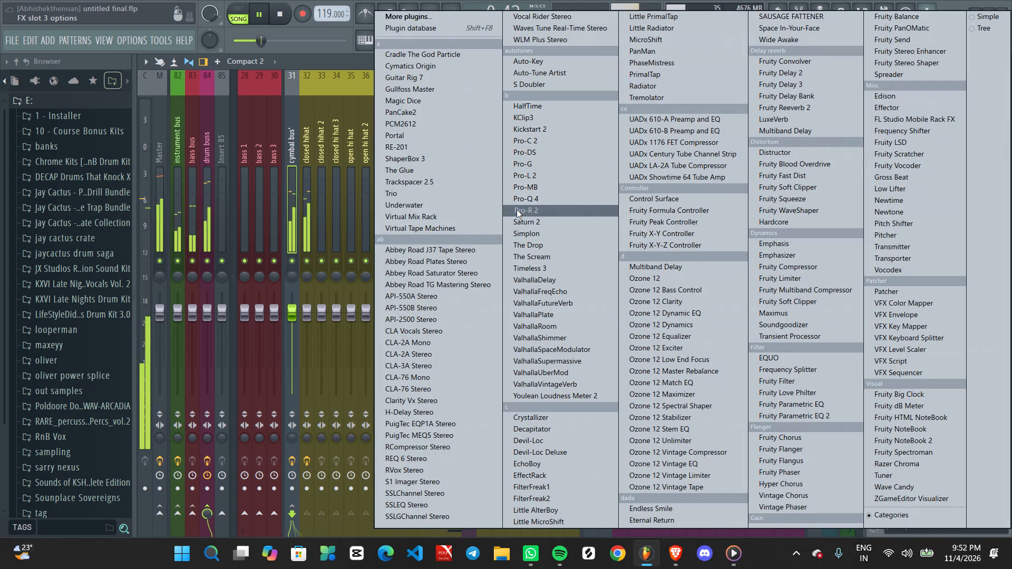
left_click(524, 201)
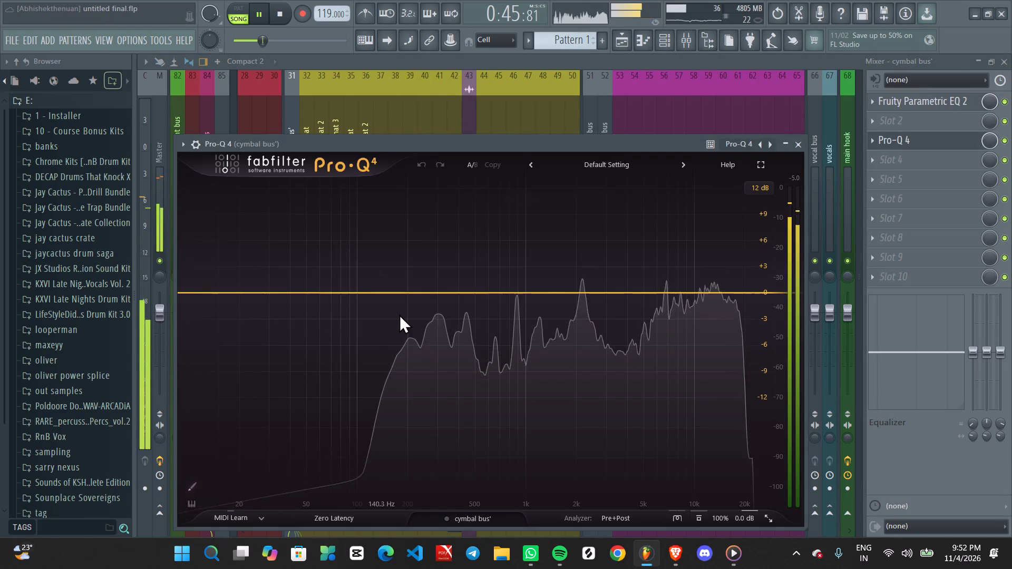
Add bell cuts at about 230 Hz (-5.5 dB), 6.1 kHz (-2.2 dB) and 727 Hz, plus a gentle high-shelf cut near 15.5 kHz.
left_click_drag(461, 293, 418, 341)
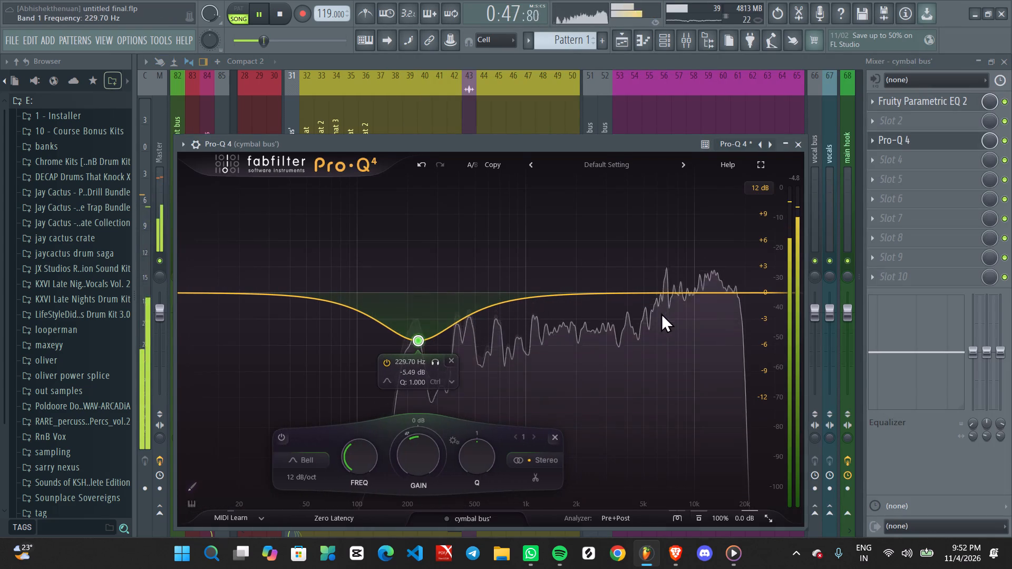
left_click_drag(654, 293, 658, 313)
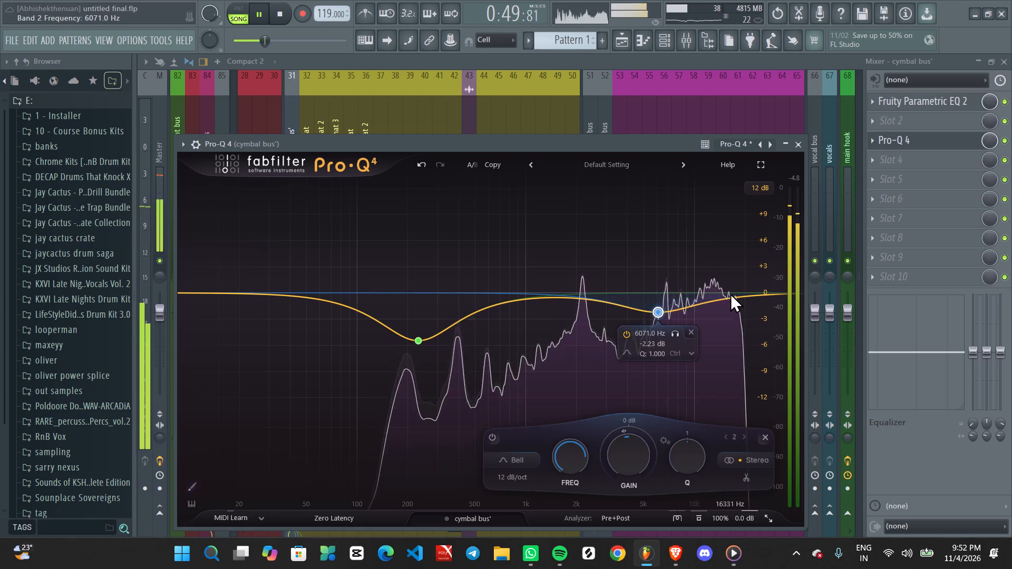
left_click_drag(730, 295, 726, 319)
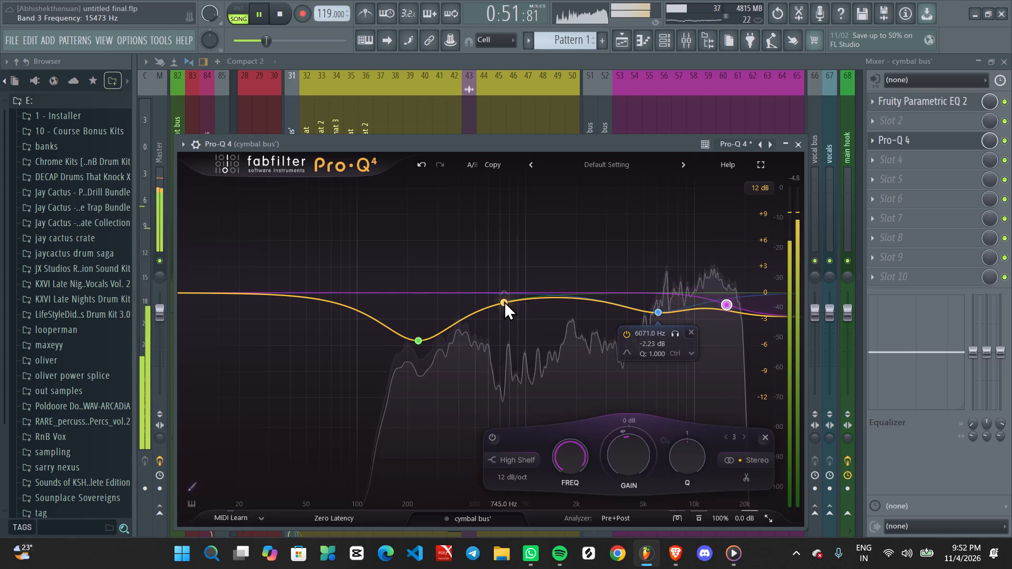
left_click_drag(503, 301, 502, 342)
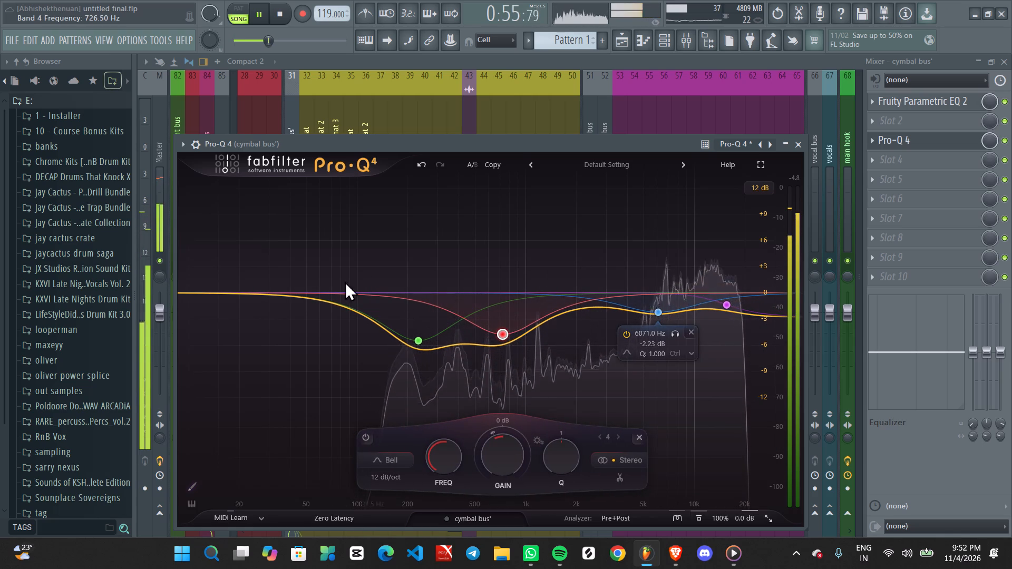
Add a 36 dB/oct low cut in Pro-Q 4, raise its frequency past about 45 Hz, and close the equalizer.
left_click_drag(213, 291, 217, 314)
scroll(217, 314, "up", 4)
left_click_drag(220, 316, 307, 341)
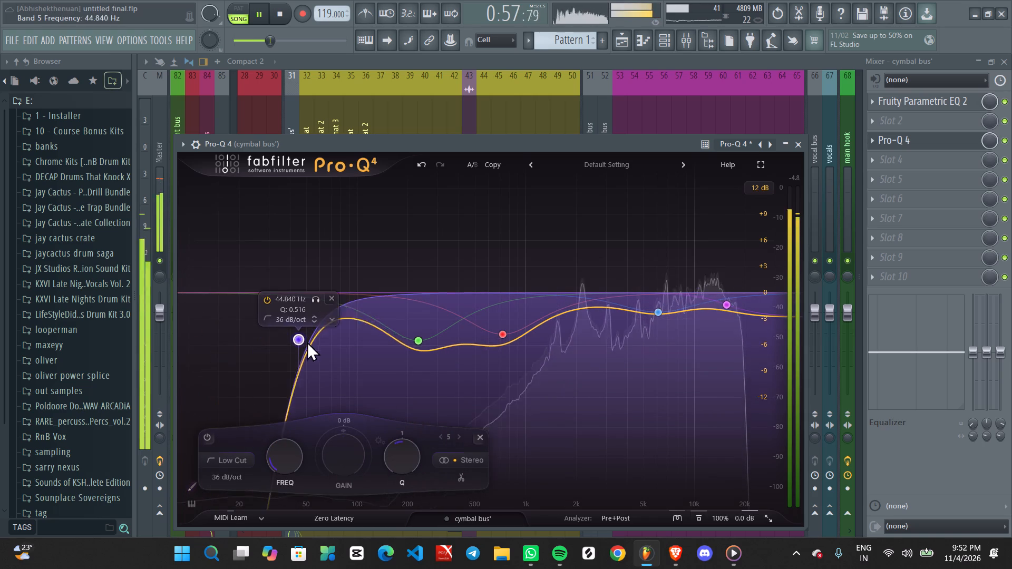
left_click_drag(307, 341, 352, 344)
left_click(796, 150)
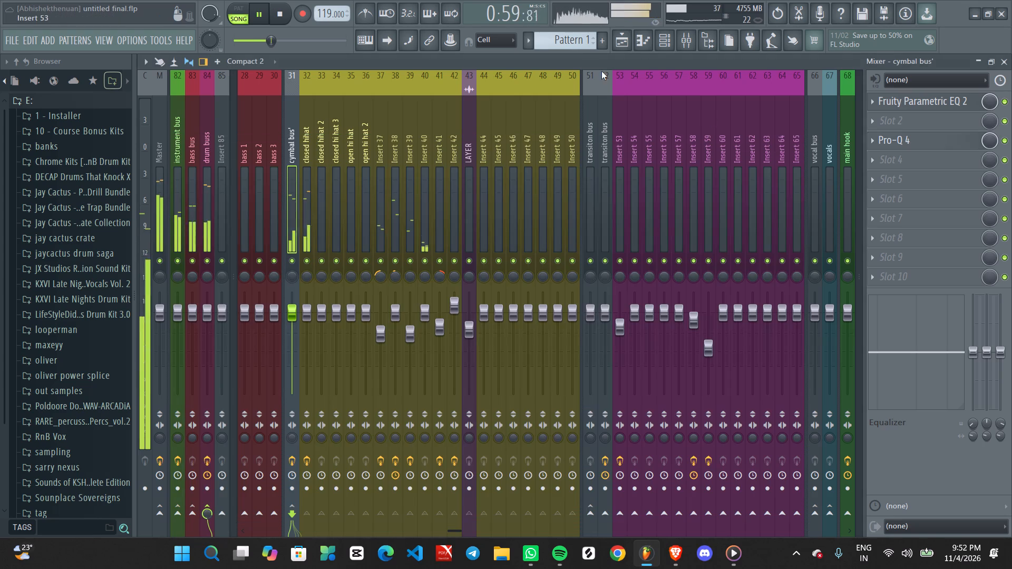
Locate the DOUBLES clip on playlist Track 63, check its audio clip settings, stop playback and close them.
left_click(623, 40)
scroll(576, 230, "down", 8)
scroll(442, 296, "up", 2)
middle_click_drag(443, 310, 446, 325)
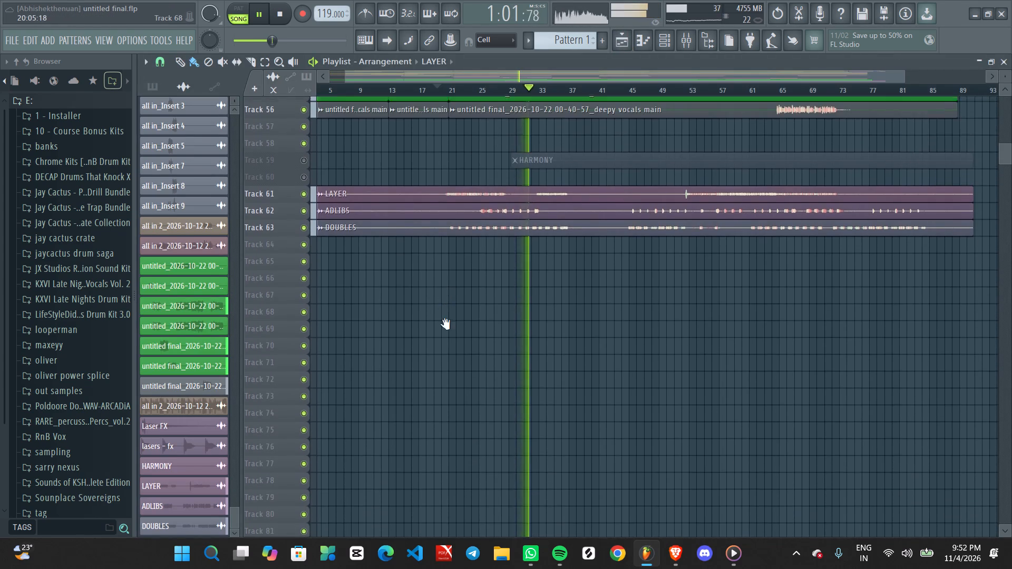
middle_click_drag(446, 325, 458, 377)
scroll(573, 361, "up", 2, "ctrl")
scroll(560, 327, "down", 3, "ctrl")
double_click(533, 295)
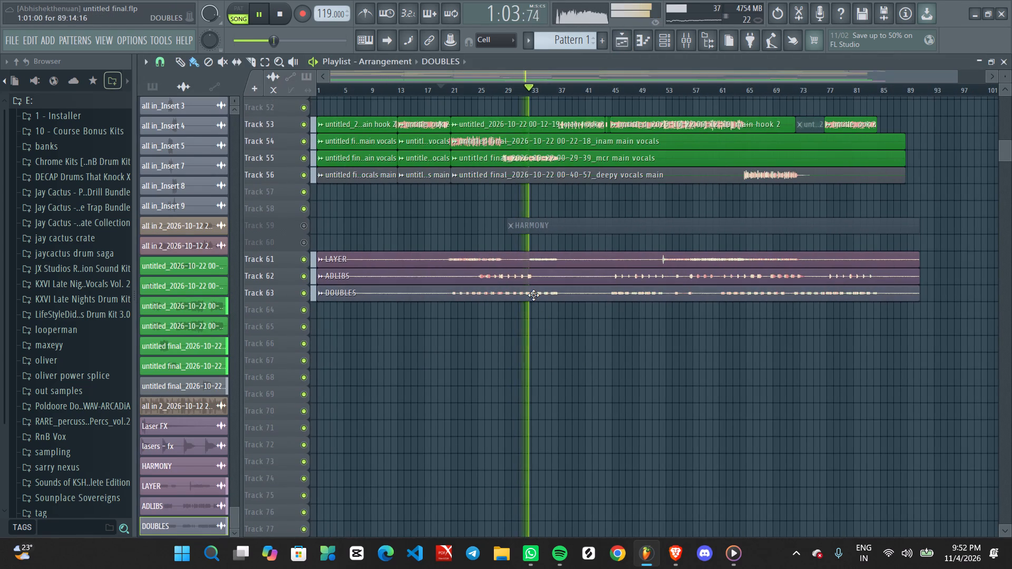
key("space")
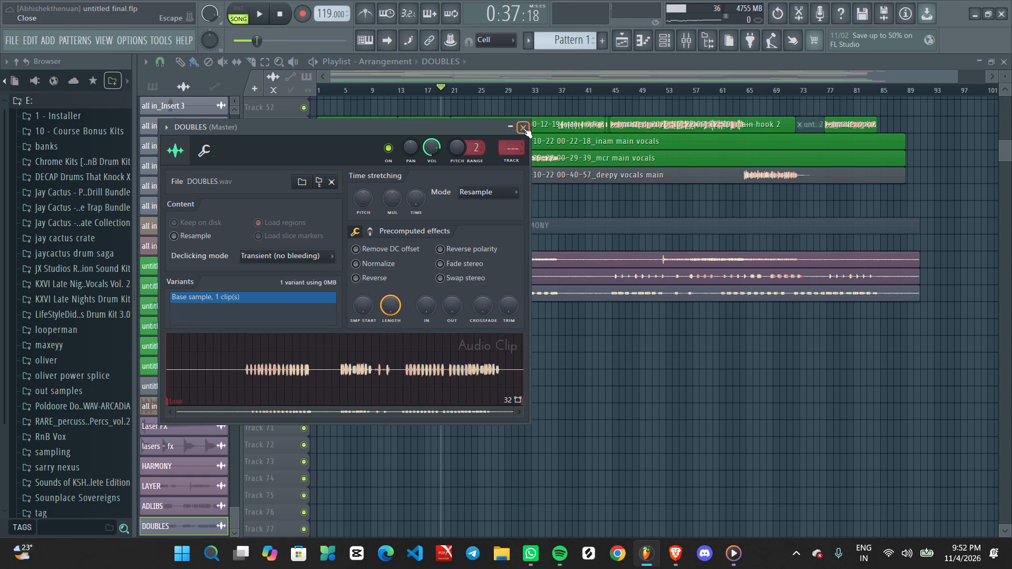
left_click(523, 127)
Audition the arrangement in the playlist from about bar 24, skipping ahead to about bar 29.
left_click(471, 85)
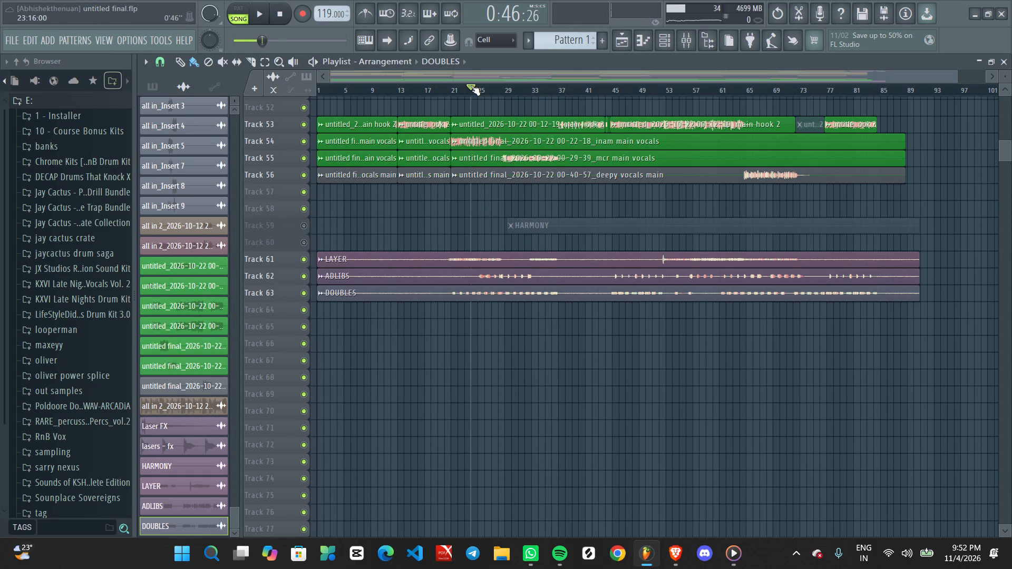
key("space")
key("space")
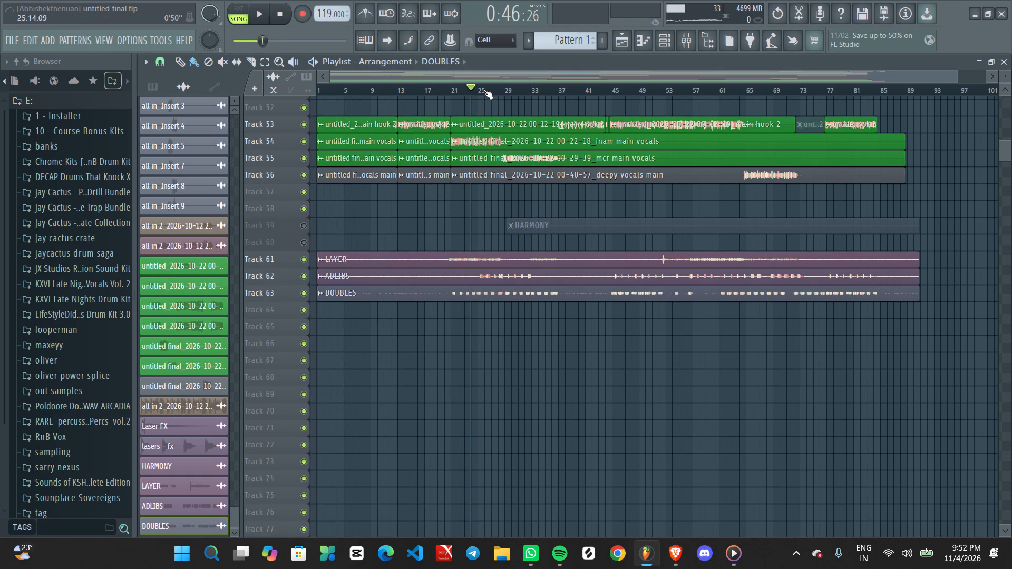
left_click(482, 89)
left_click(472, 91)
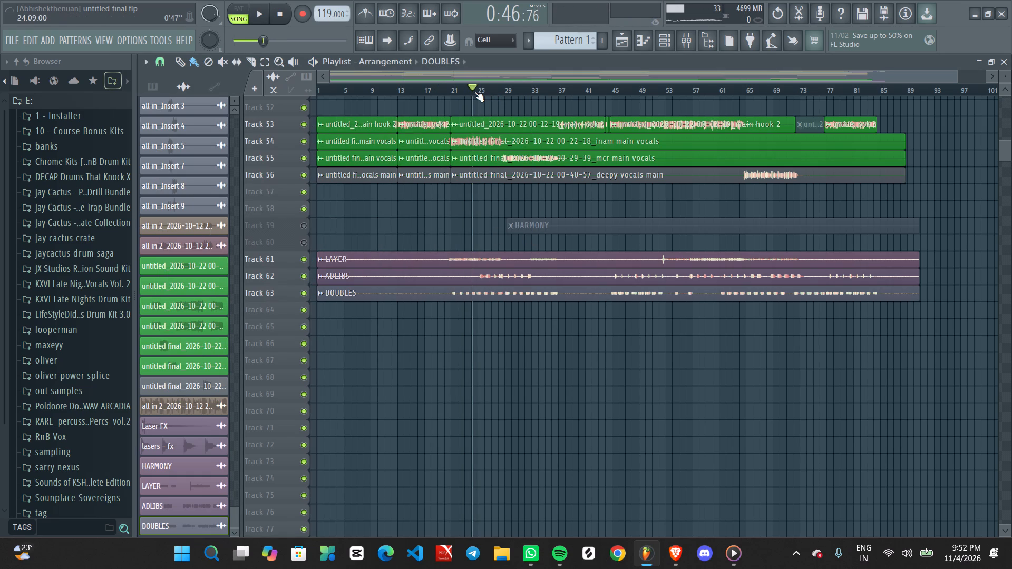
key("space")
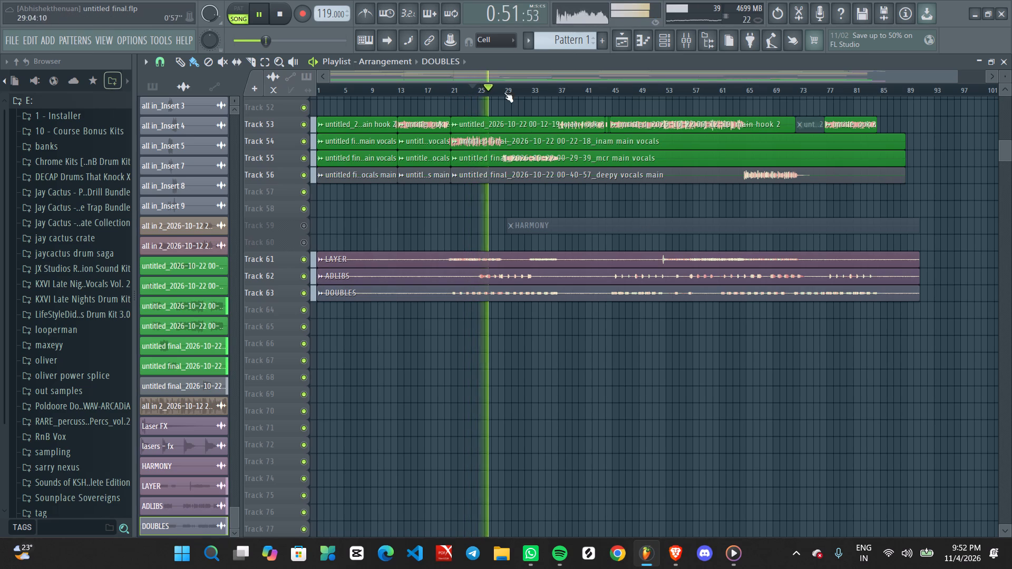
left_click(492, 85)
left_click(504, 91)
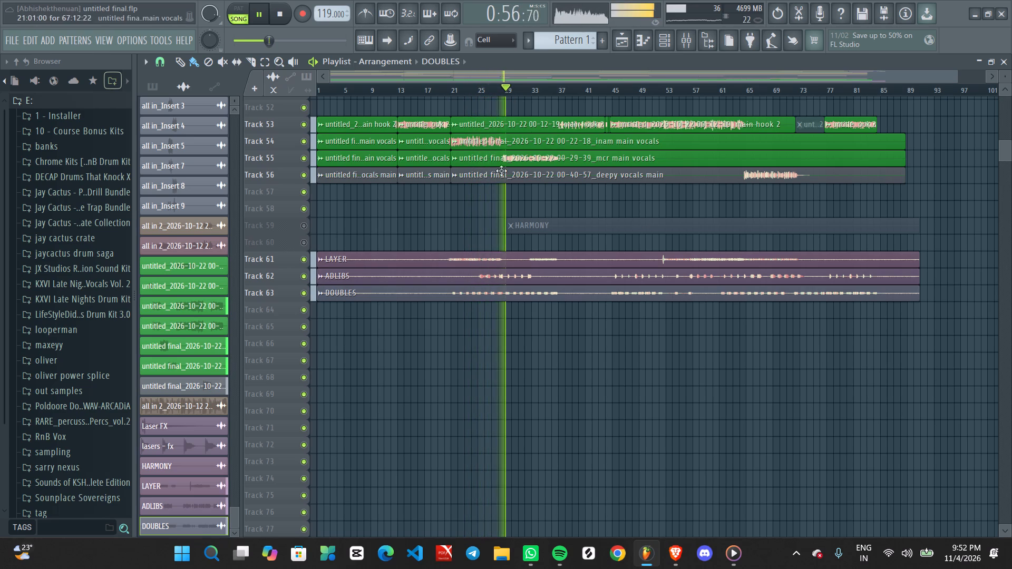
Route the DOUBLES audio clip to a free mixer track.
double_click(530, 298)
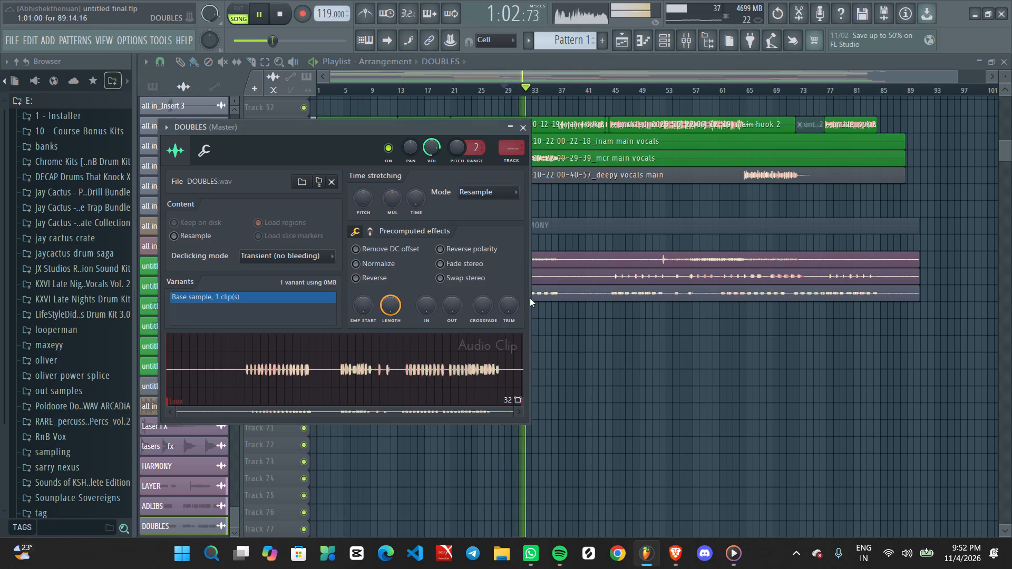
left_click(514, 161)
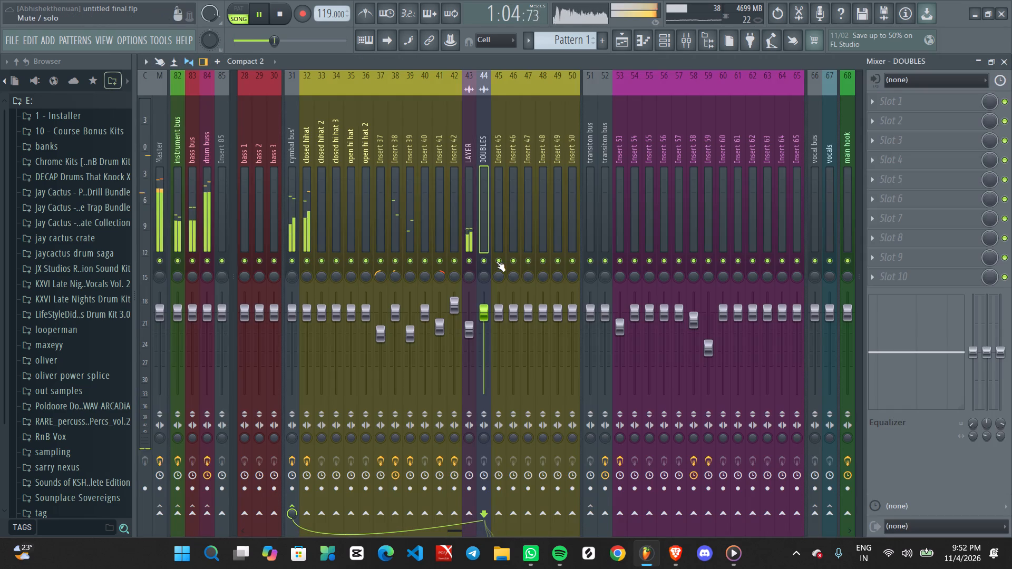
Lower the DOUBLES mixer track's volume to about -3.6 dB.
scroll(486, 313, "down", 2)
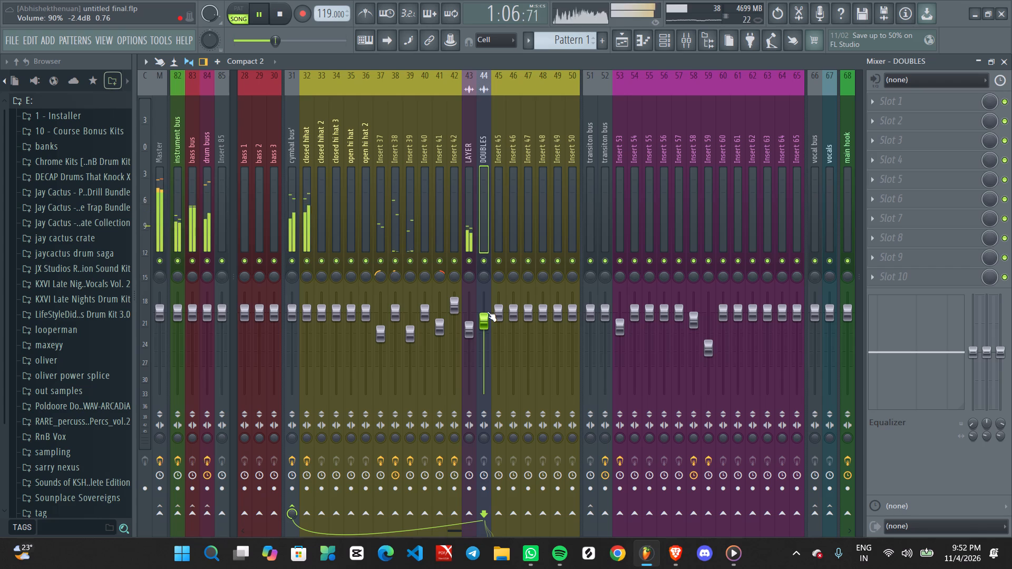
key("space")
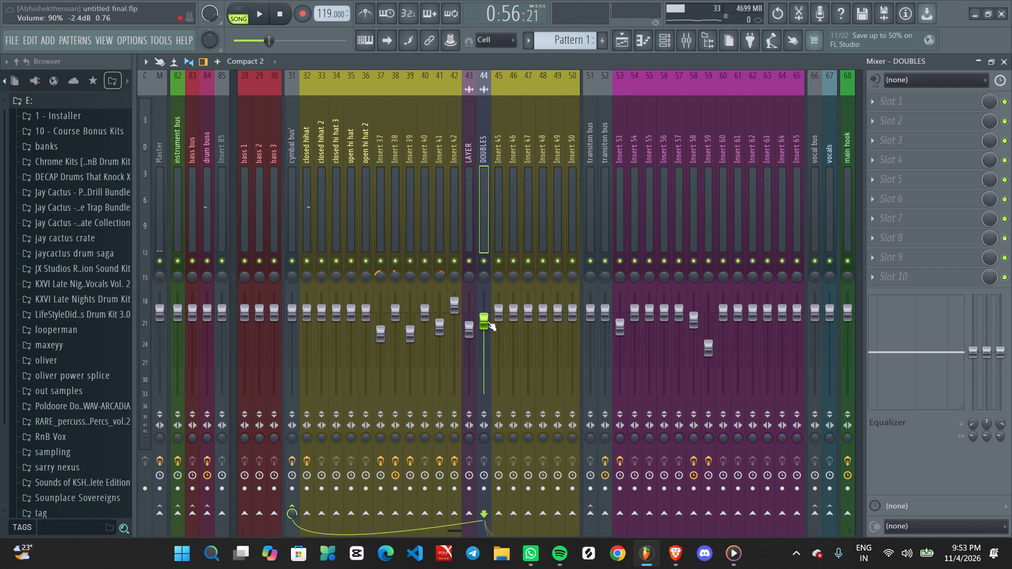
scroll(488, 324, "down", 2)
scroll(488, 324, "up", 1)
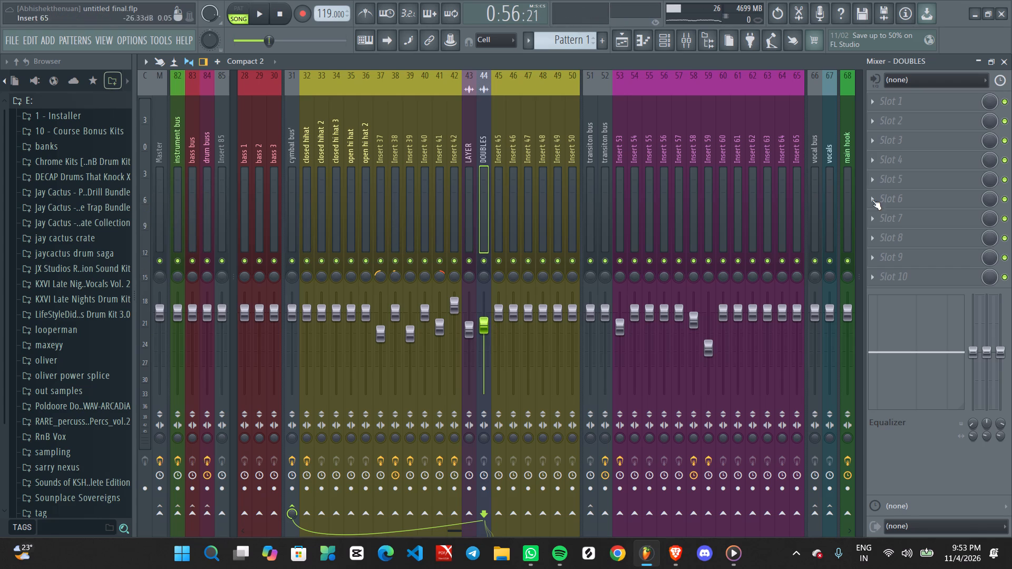
Load Pro-Q 4 into effect slot 2 of the DOUBLES mixer track.
left_click(933, 126)
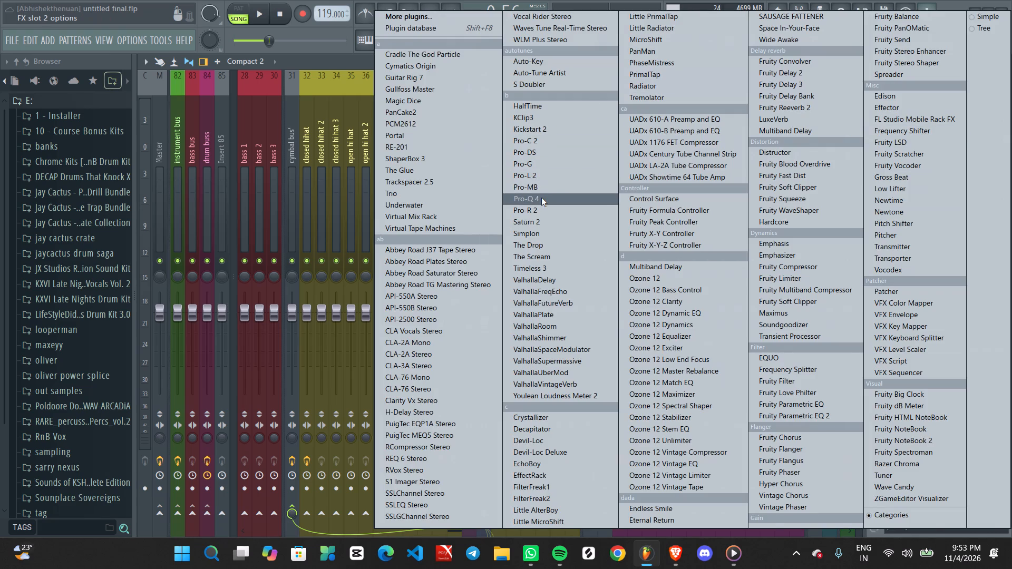
left_click(541, 198)
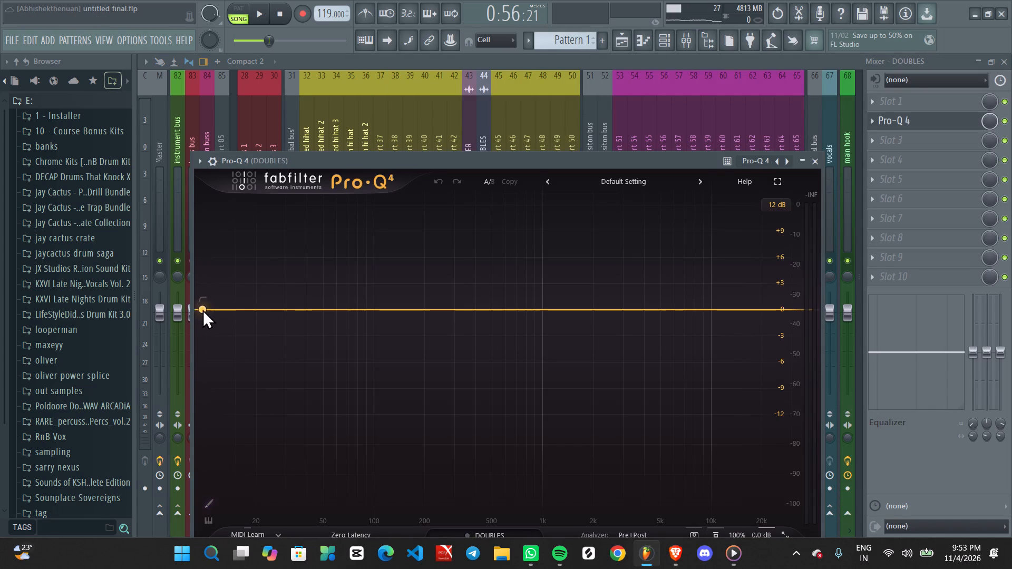
Add a 30 dB/oct low cut at about 38.7 Hz in the DOUBLES track's Pro-Q 4.
left_click_drag(203, 308, 211, 317)
scroll(212, 317, "up", 3)
left_click_drag(213, 317, 303, 323)
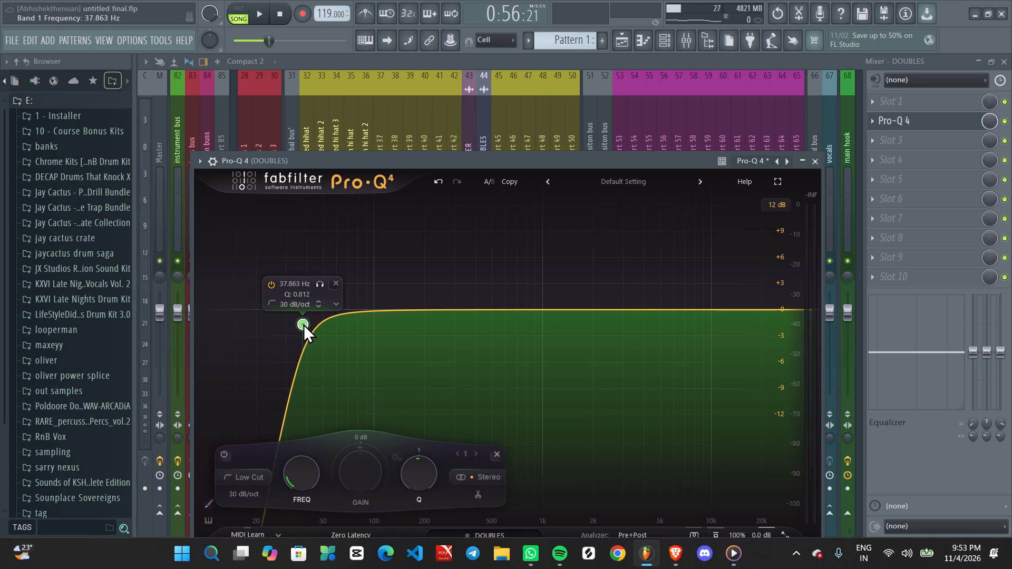
left_click_drag(303, 323, 304, 323)
During playback, add bell cuts at about 181 Hz (-4 dB), 1.65 kHz (-1.6 dB) and near 700 Hz (-0.8 dB), and close the equalizer.
key("space")
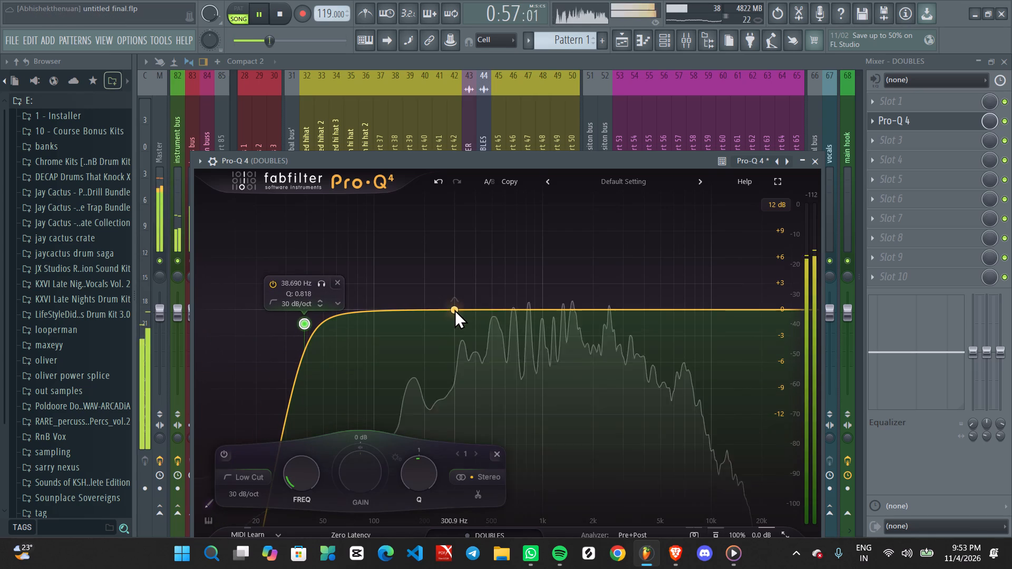
left_click_drag(454, 309, 417, 344)
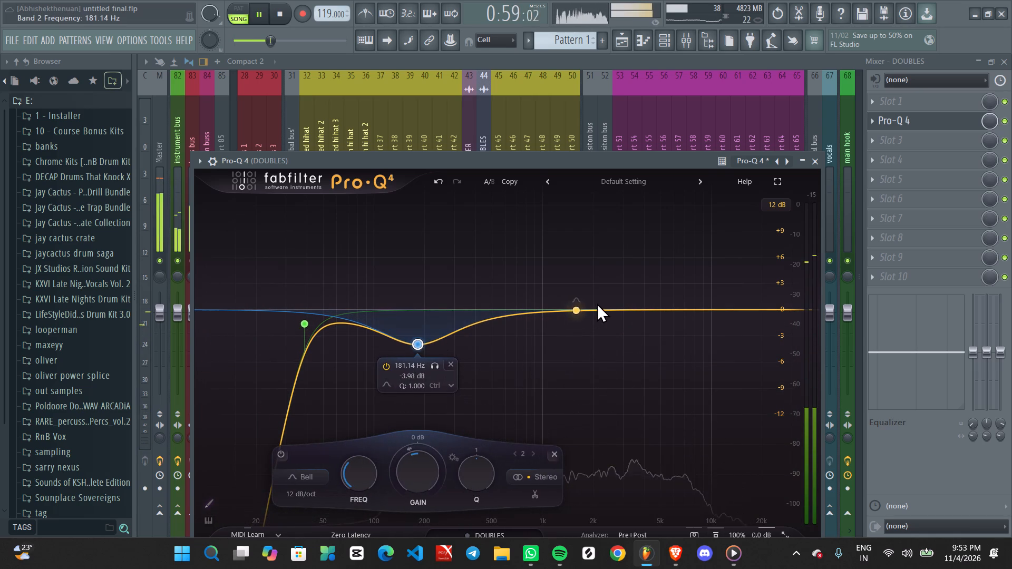
left_click_drag(610, 306, 579, 320)
left_click_drag(520, 320, 517, 327)
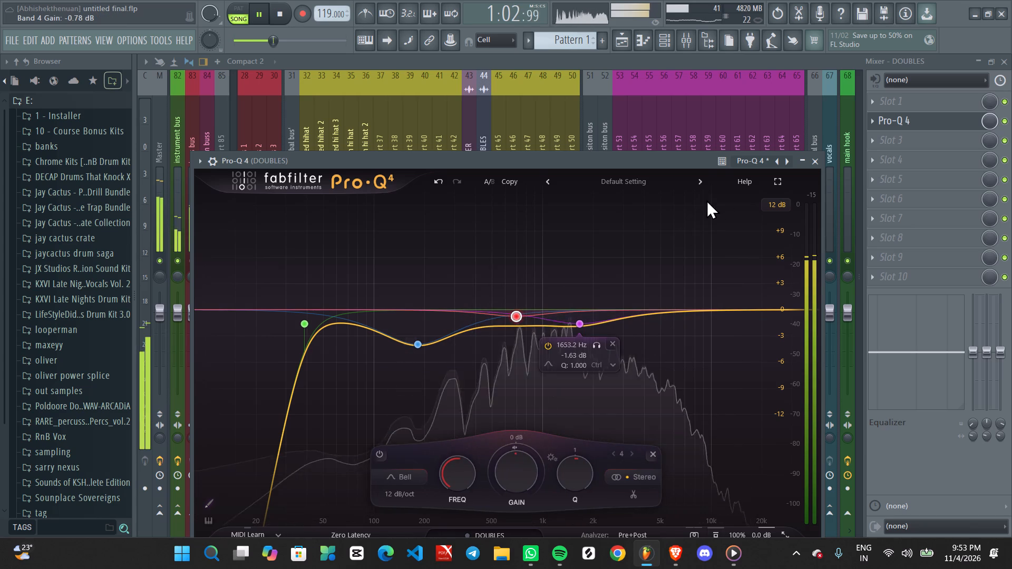
left_click(818, 163)
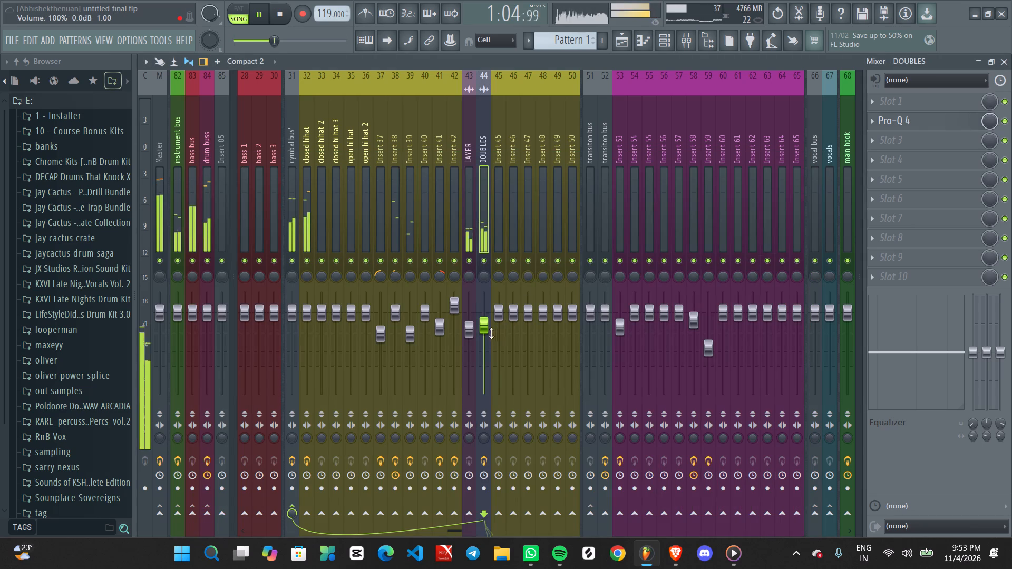
Lower the DOUBLES mixer track's volume to about -6.1 dB and ease it partway back up.
scroll(486, 333, "down", 2)
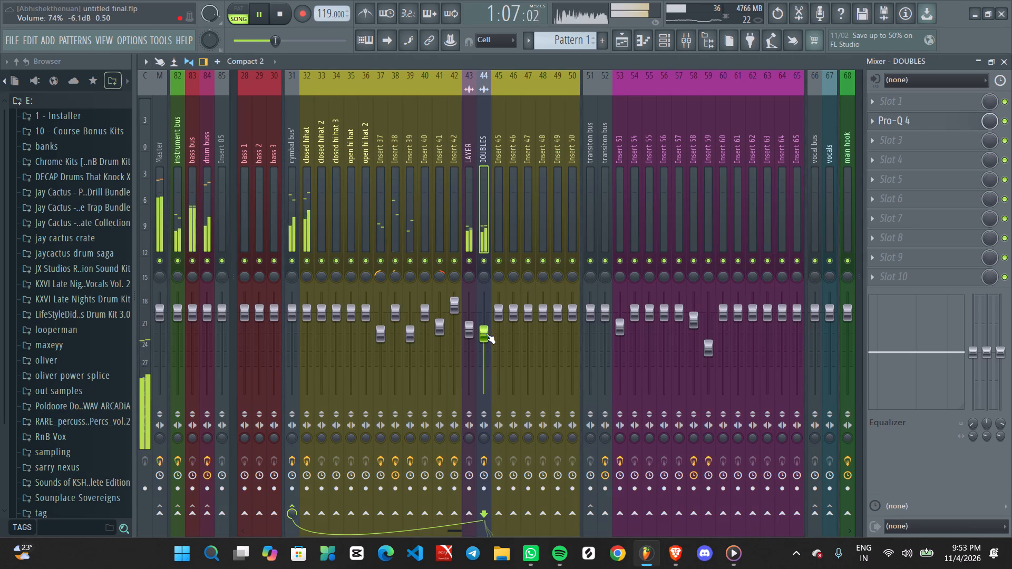
scroll(486, 333, "up", 1)
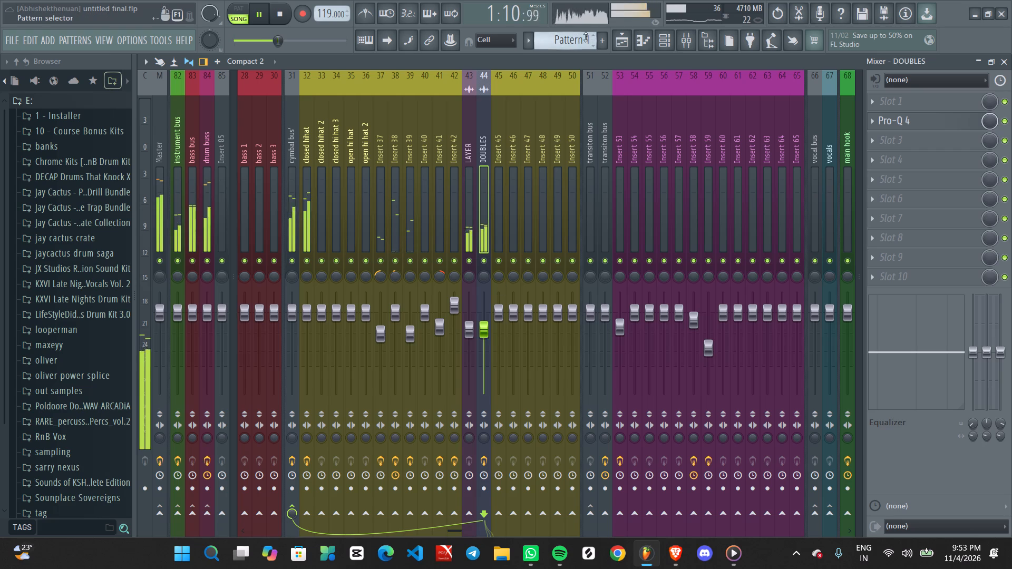
Examine the vocal, LAYER, ADLIBS and DOUBLES tracks in the playlist while listening to the song, and restart playback.
left_click(621, 43)
scroll(575, 283, "down", 4, "ctrl")
scroll(560, 330, "up", 4, "ctrl")
middle_click_drag(620, 320, 551, 325)
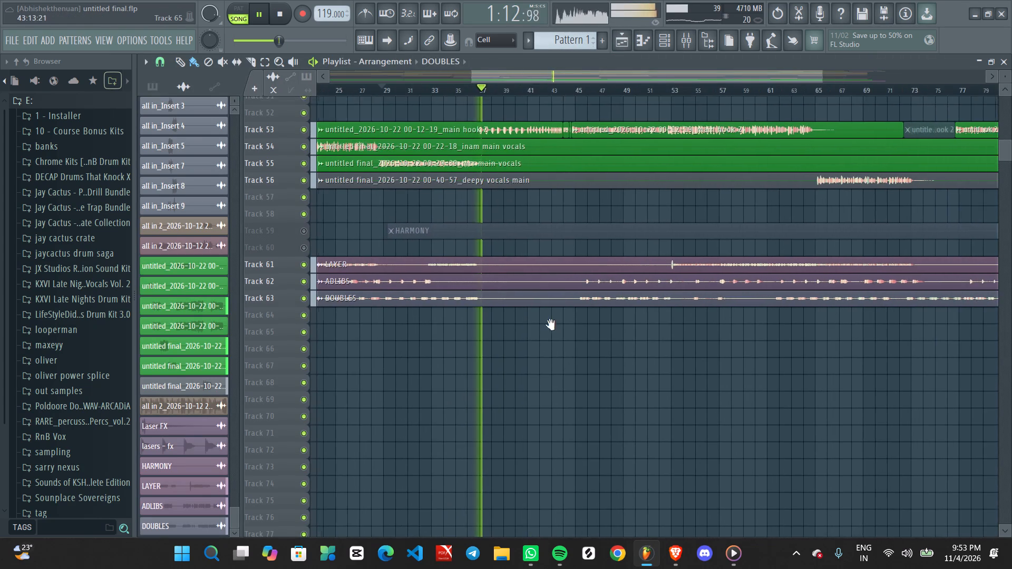
middle_click_drag(551, 325, 549, 325)
scroll(519, 325, "down", 6, "ctrl")
scroll(498, 334, "up", 1, "ctrl")
scroll(592, 313, "down", 5, "alt")
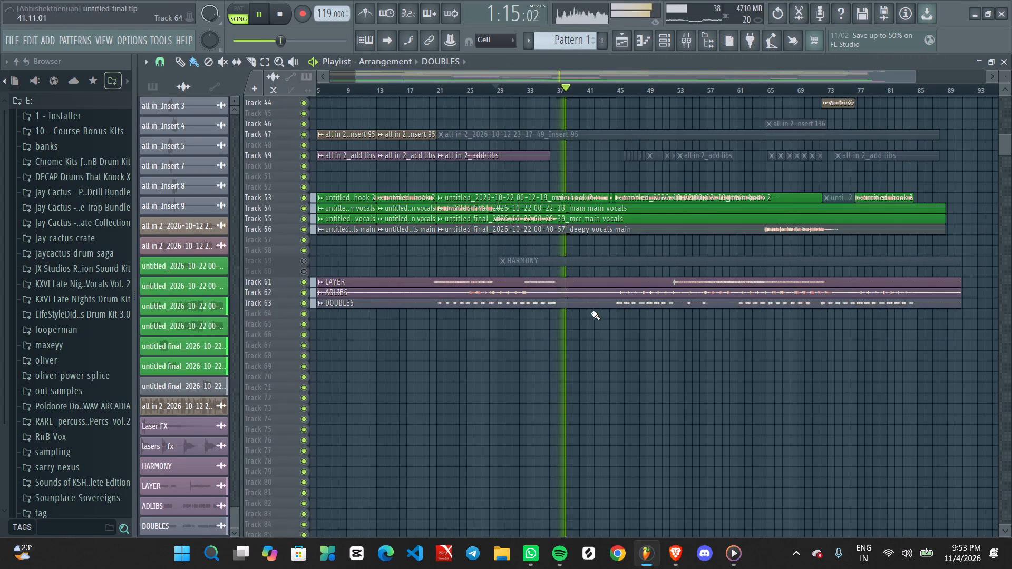
scroll(588, 312, "up", 5, "ctrl")
scroll(588, 312, "down", 6, "ctrl")
scroll(572, 306, "up", 2)
scroll(572, 306, "down", 1)
scroll(572, 306, "up", 6)
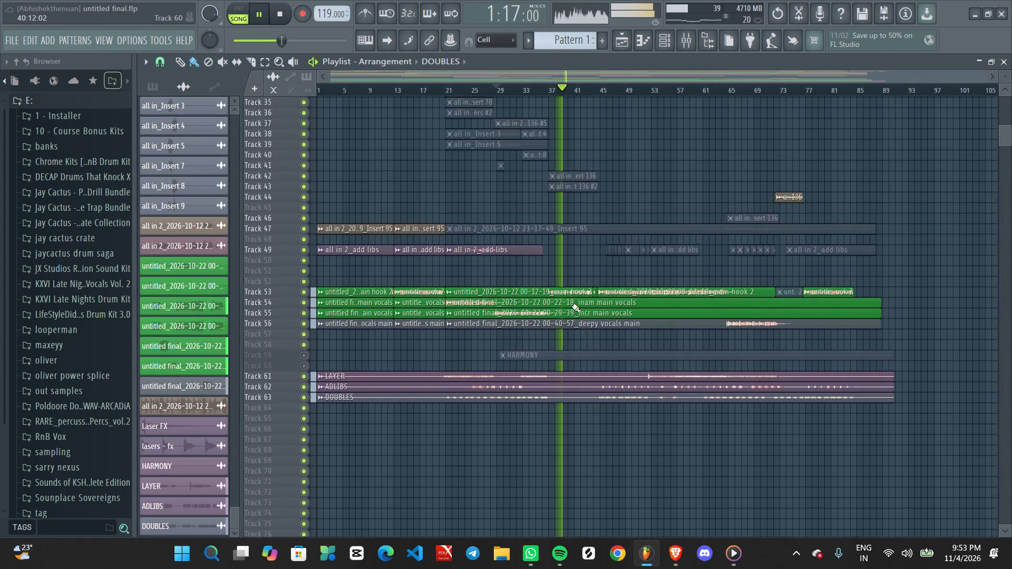
scroll(572, 306, "up", 8)
scroll(572, 306, "down", 1)
scroll(572, 306, "up", 10)
scroll(572, 306, "down", 2, "ctrl")
scroll(605, 340, "up", 3, "ctrl")
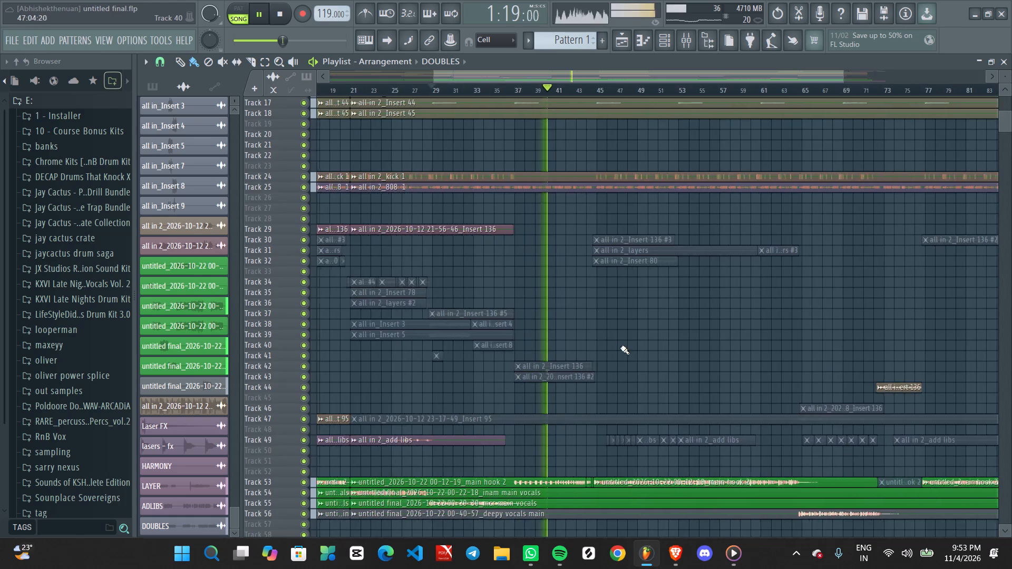
middle_click_drag(617, 340, 521, 140)
scroll(526, 295, "up", 1, "alt")
scroll(478, 370, "up", 1, "ctrl")
middle_click_drag(477, 368, 492, 285)
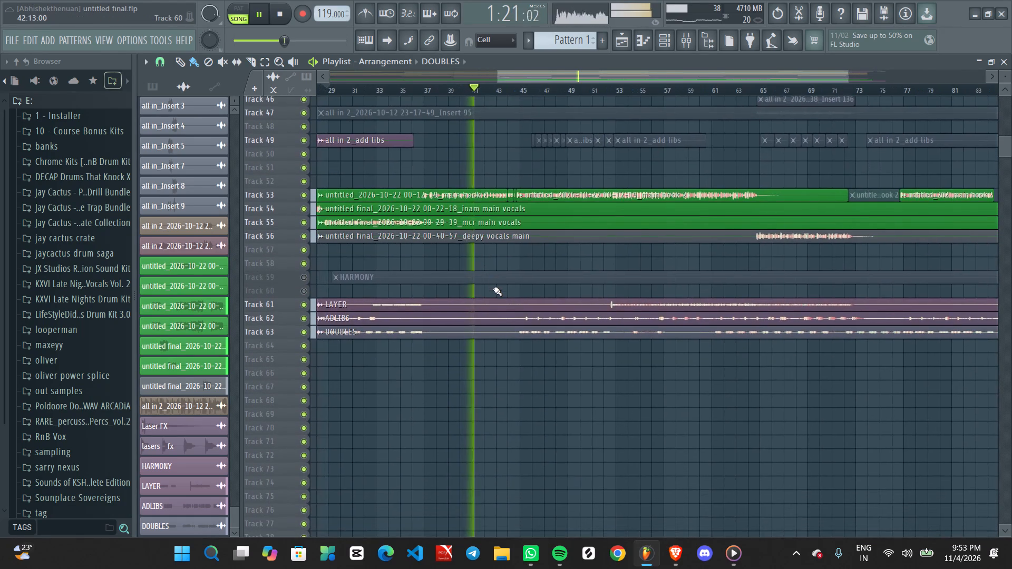
scroll(497, 308, "up", 2, "ctrl")
middle_click_drag(507, 321, 503, 342)
scroll(489, 297, "up", 2, "alt")
key("space")
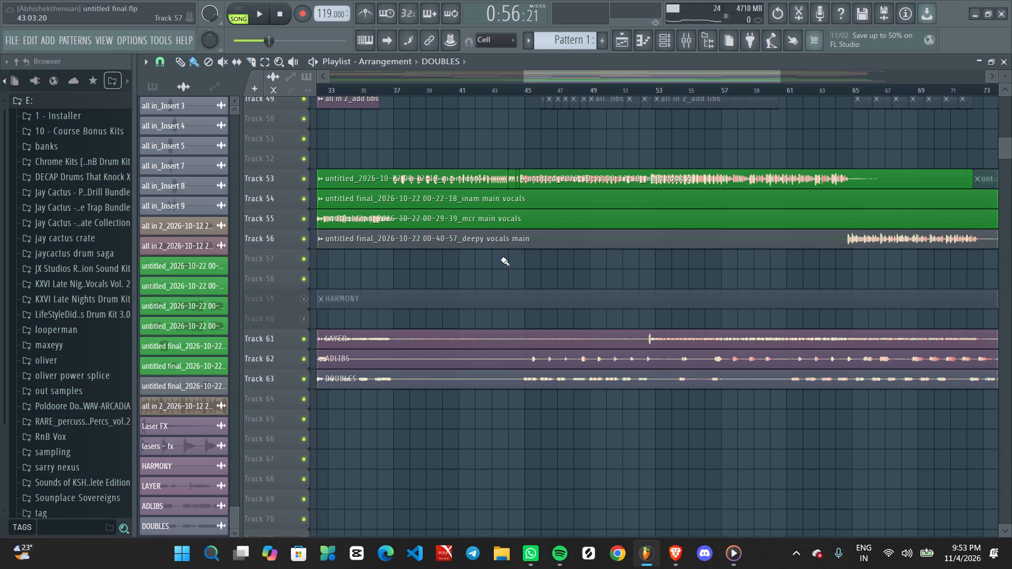
key("space")
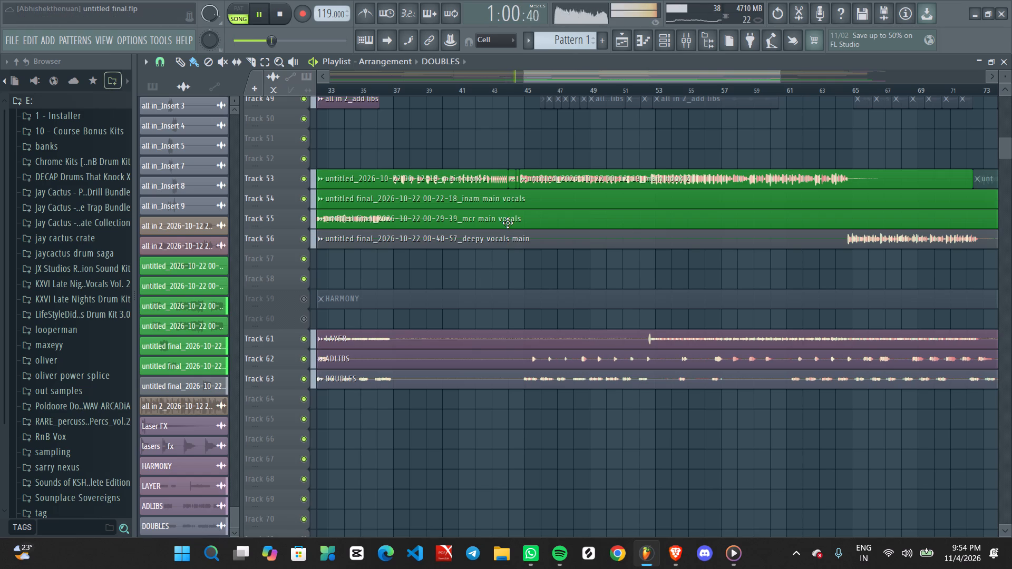
Route the ADLIBS audio clip on playlist Track 62 to a free mixer track.
scroll(489, 319, "down", 6, "ctrl")
scroll(434, 303, "up", 5, "ctrl")
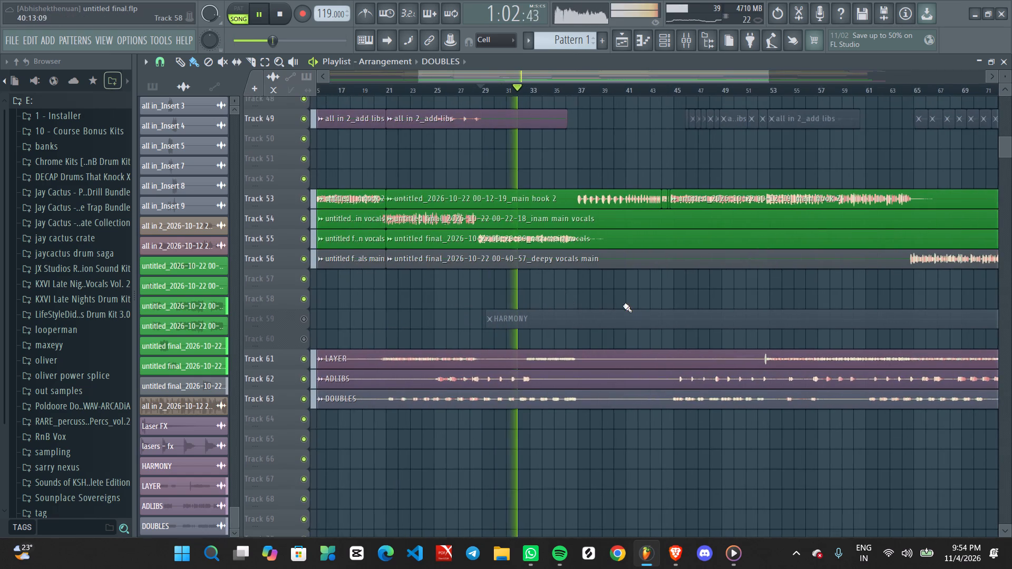
middle_click_drag(618, 305, 537, 330)
scroll(445, 361, "up", 2, "ctrl")
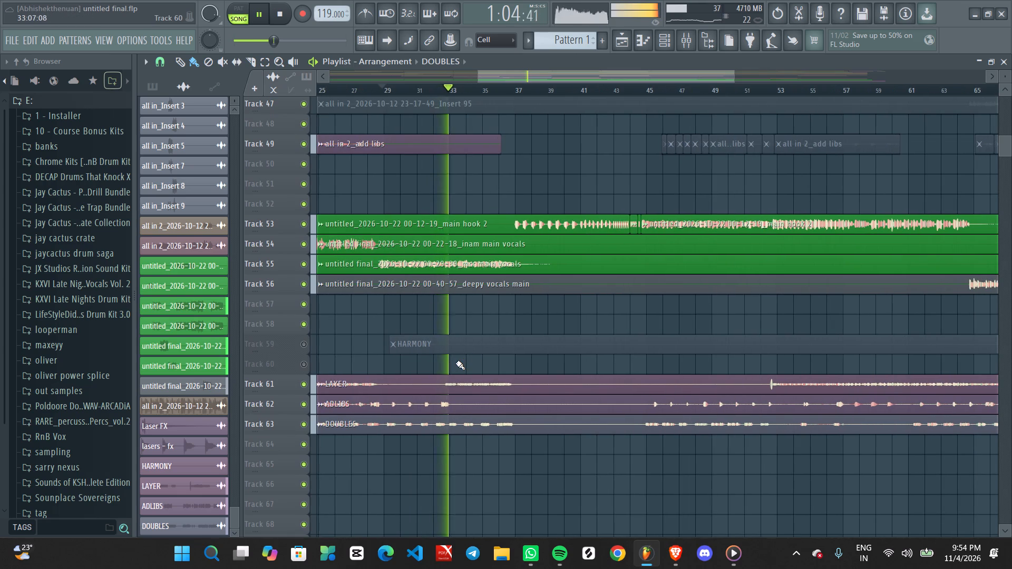
scroll(456, 362, "down", 7, "alt")
scroll(450, 406, "up", 2, "ctrl")
middle_click_drag(453, 406, 459, 405)
scroll(452, 402, "down", 5, "ctrl")
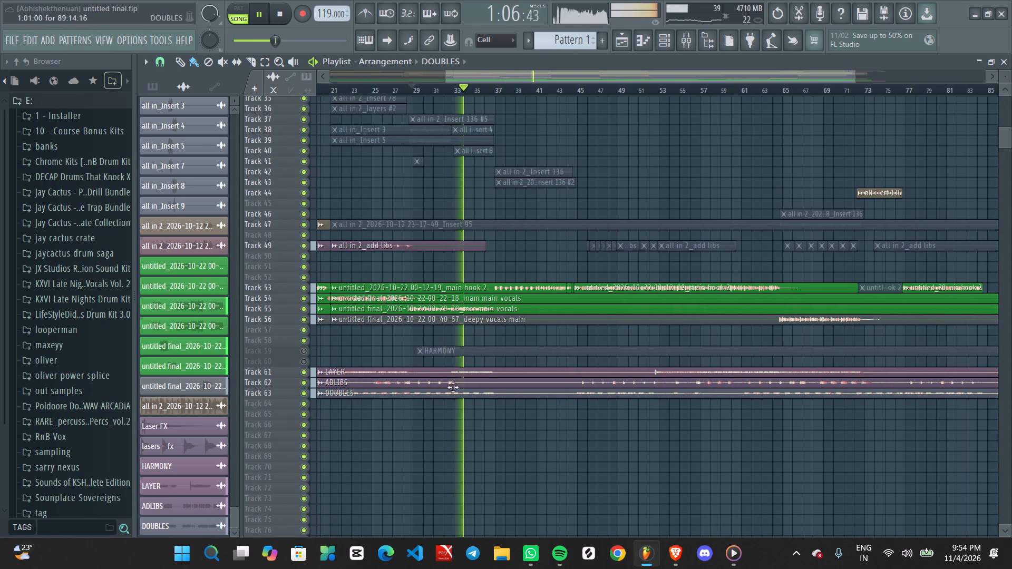
double_click(455, 381)
left_click(497, 144)
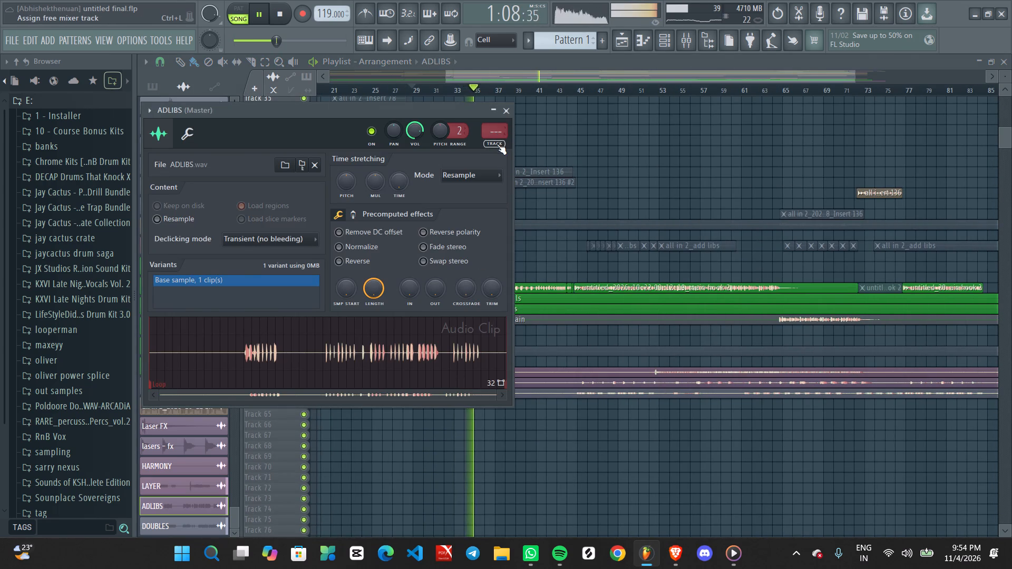
Lower the ADLIBS mixer track's volume to about -4.8 dB.
scroll(504, 339, "down", 4)
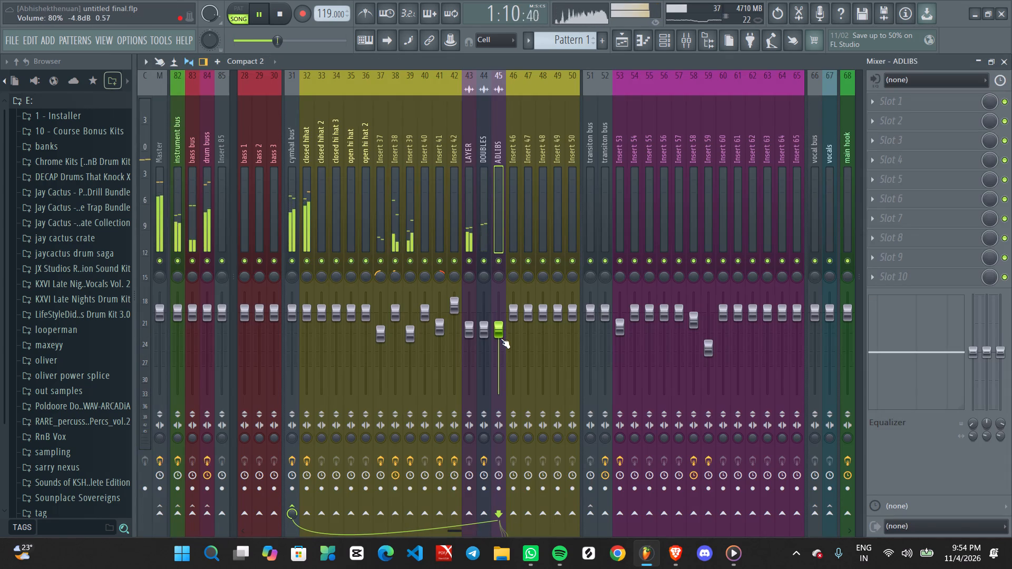
Raise the ADLIBS mixer track's volume to about -3.6 dB.
scroll(501, 338, "up", 1)
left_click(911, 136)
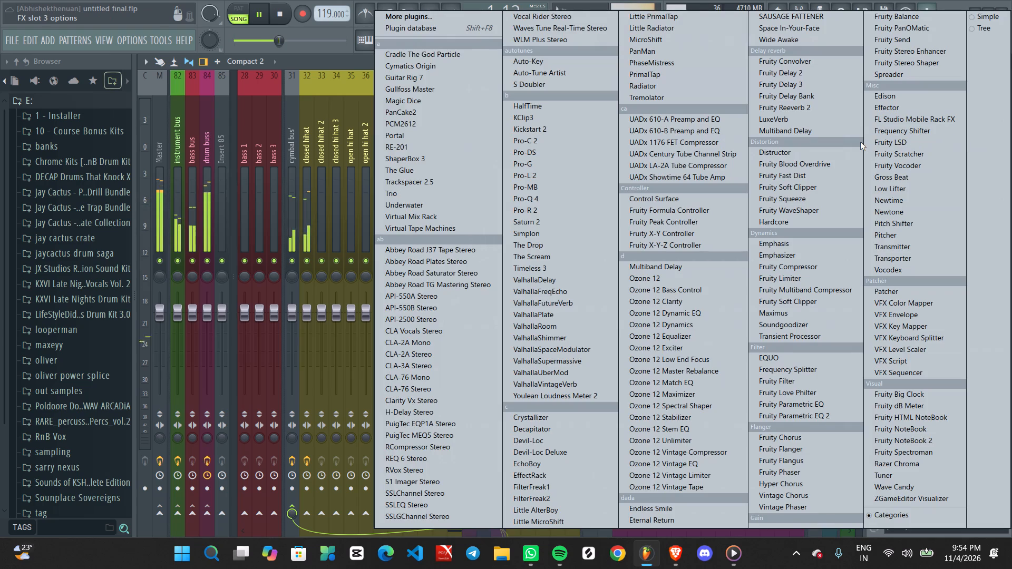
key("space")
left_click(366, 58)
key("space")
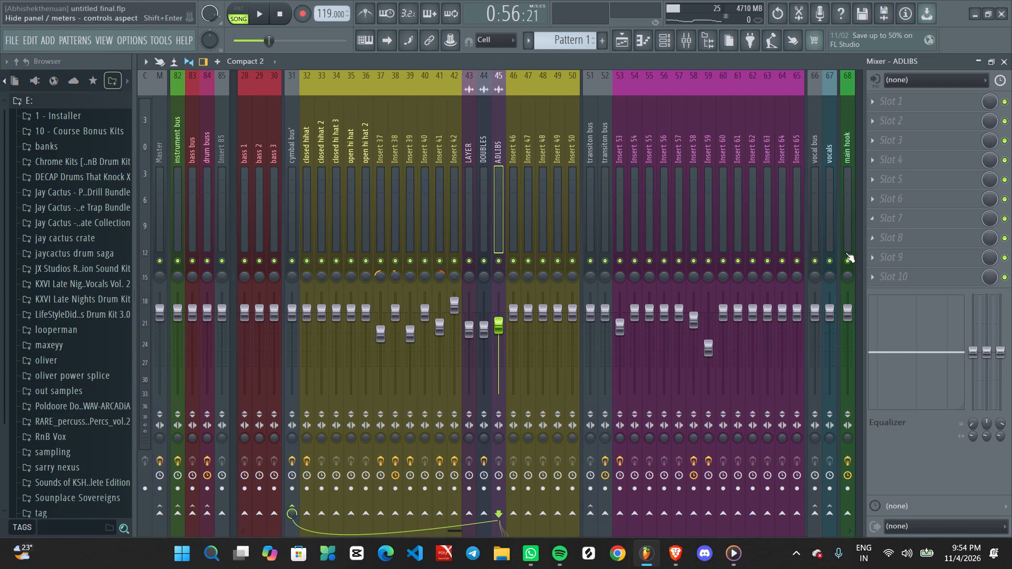
Insert Fruity Parametric EQ 2 in effect slot 2 of the ADLIBS mixer track.
left_click(898, 119)
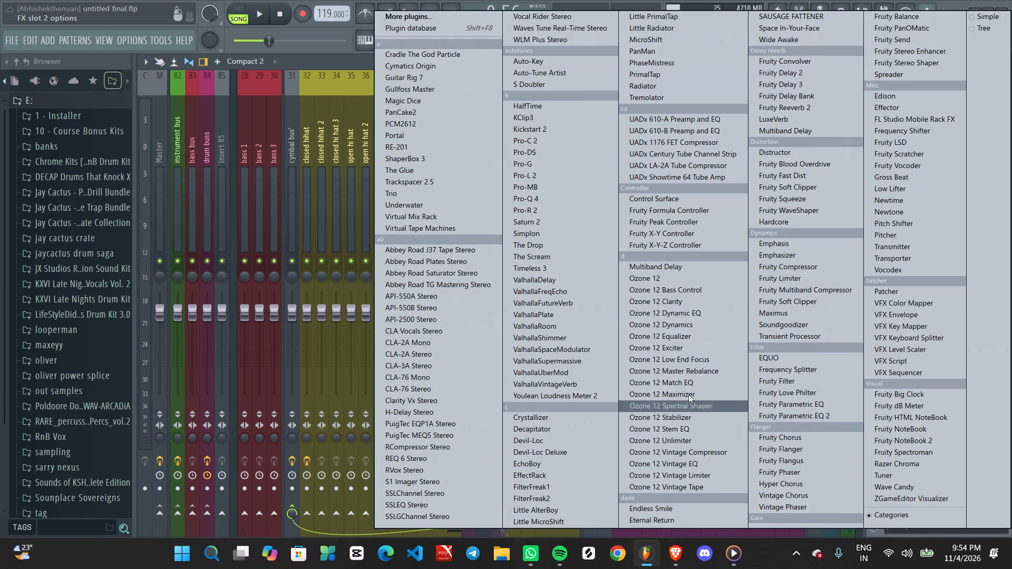
left_click(796, 418)
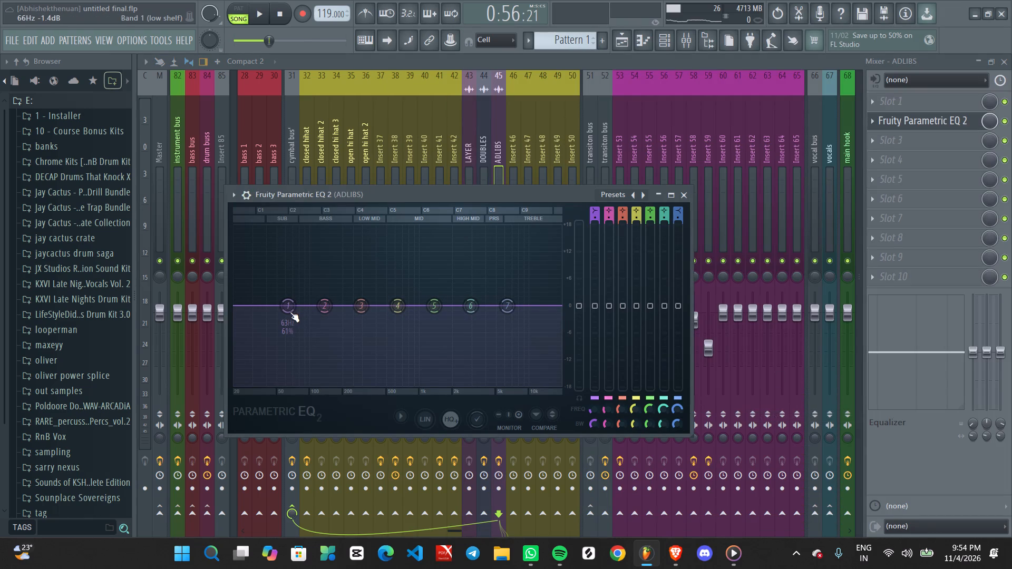
Shape the ADLIBS EQ with a slight band 1 low-shelf cut and a band 3 dip of about 3 dB near 280 Hz.
left_click_drag(290, 311, 356, 352)
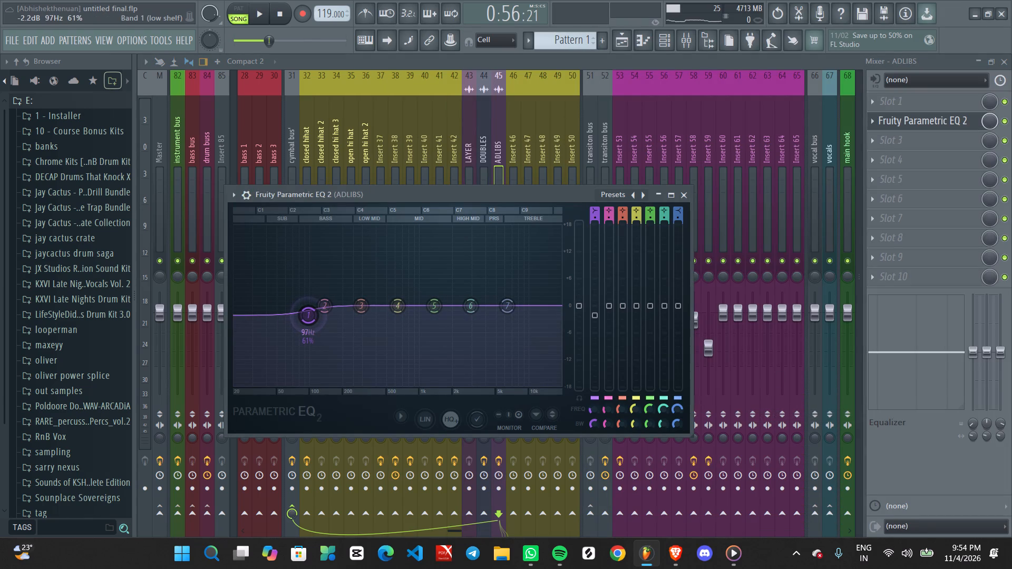
left_click_drag(356, 352, 392, 352)
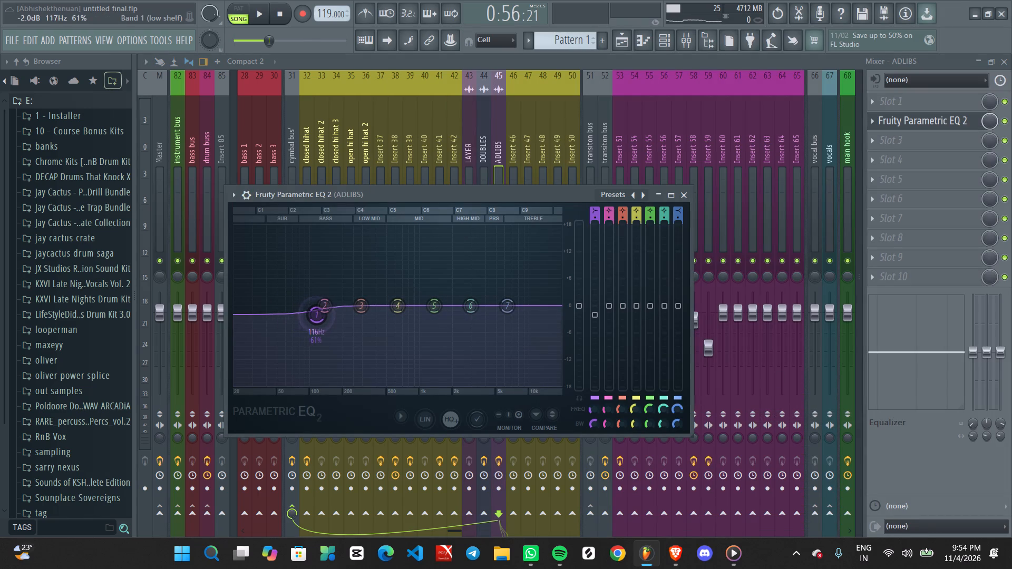
left_click_drag(392, 352, 382, 352)
left_click_drag(315, 315, 208, 284)
left_click_drag(355, 315, 348, 369)
key("space")
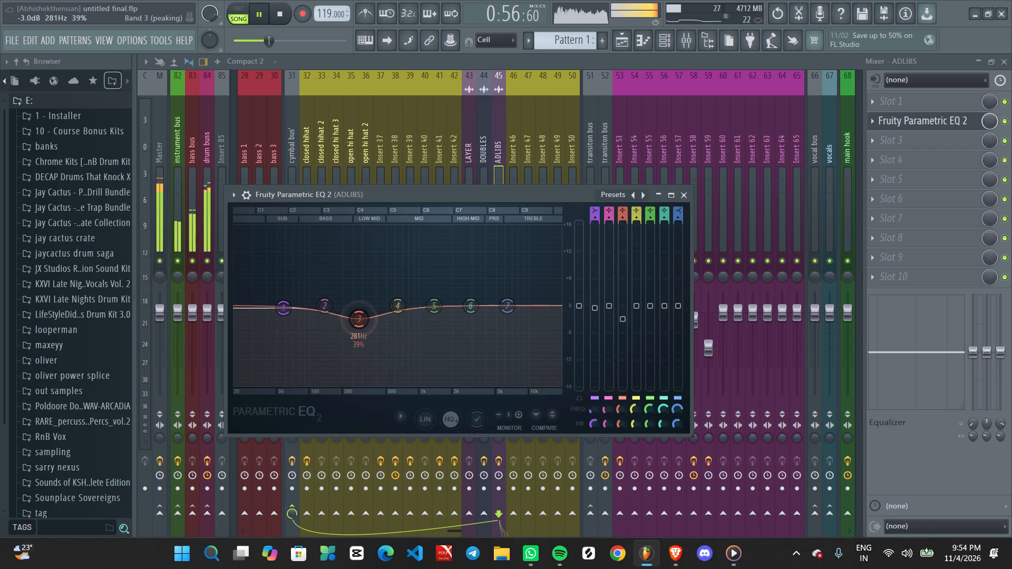
left_click_drag(348, 369, 341, 371)
key("space")
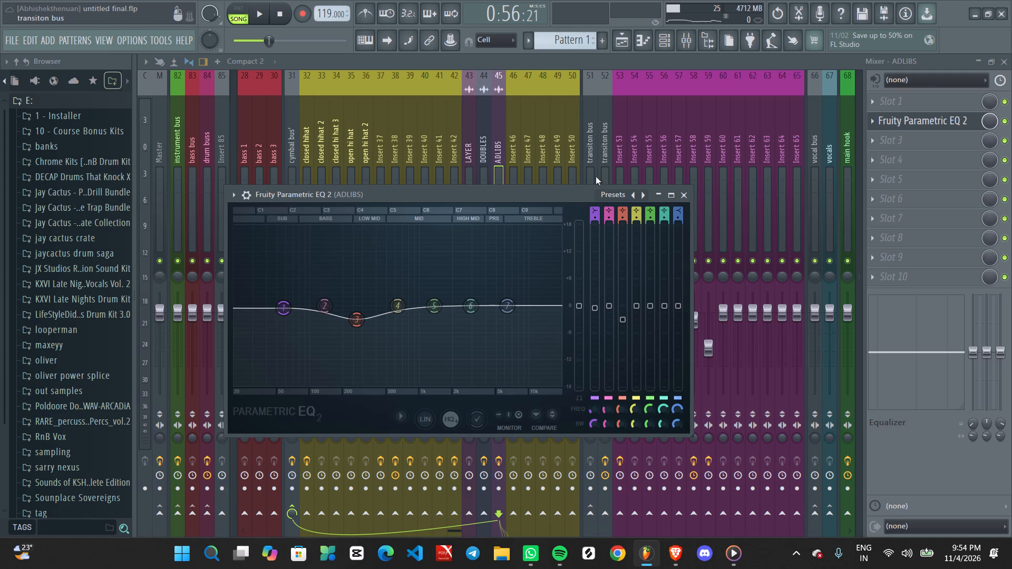
left_click_drag(535, 194, 323, 107)
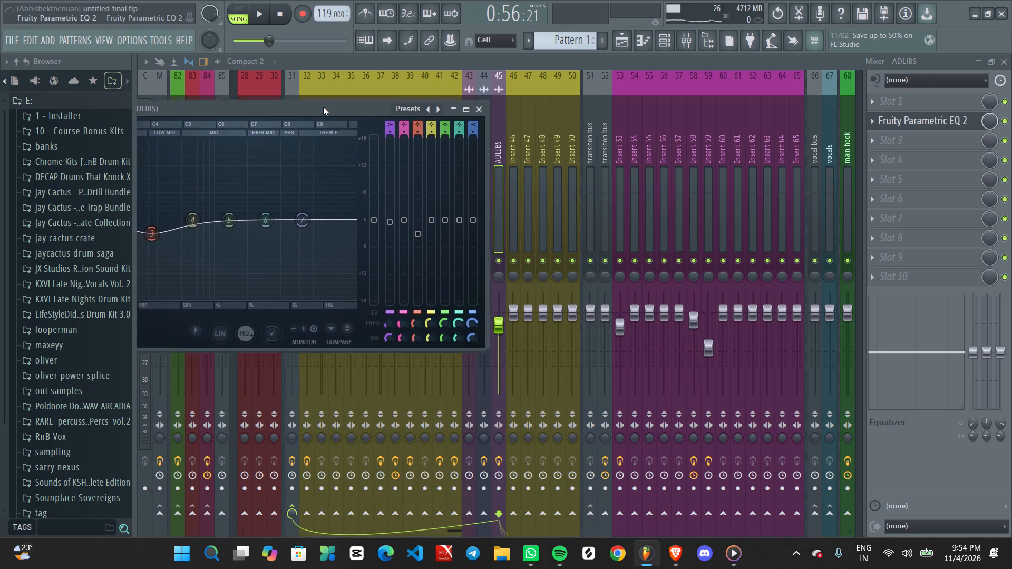
left_click_drag(323, 107, 532, 263)
During playback, deepen the ADLIBS EQ's band 1 cut, reduce band 3's dip, and lower band 4 about 0.5 dB near 640 Hz.
key("space")
left_click_drag(355, 385, 356, 389)
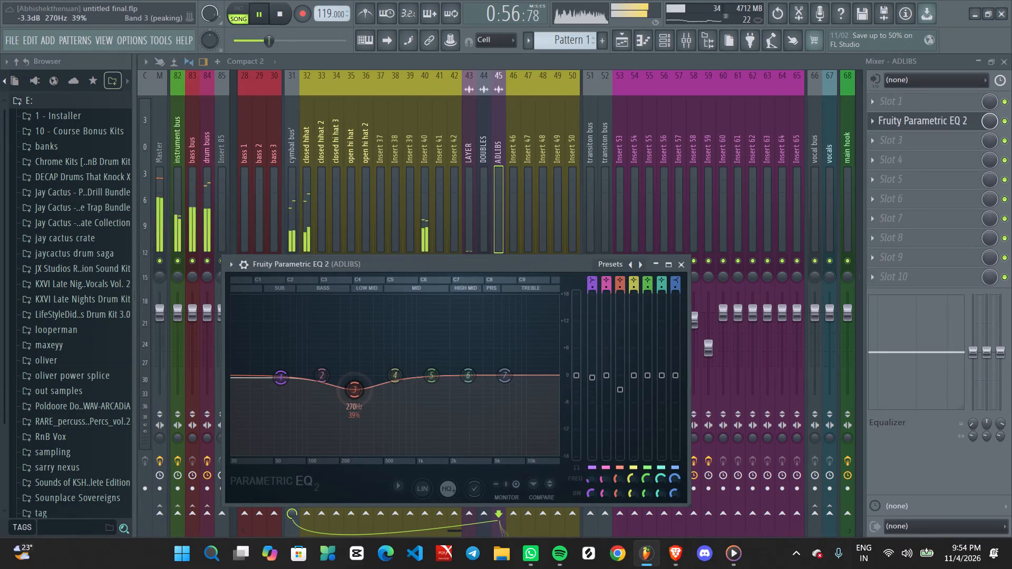
left_click_drag(356, 389, 357, 389)
left_click_drag(278, 379, 284, 413)
left_click_drag(349, 389, 350, 396)
left_click_drag(392, 380, 394, 388)
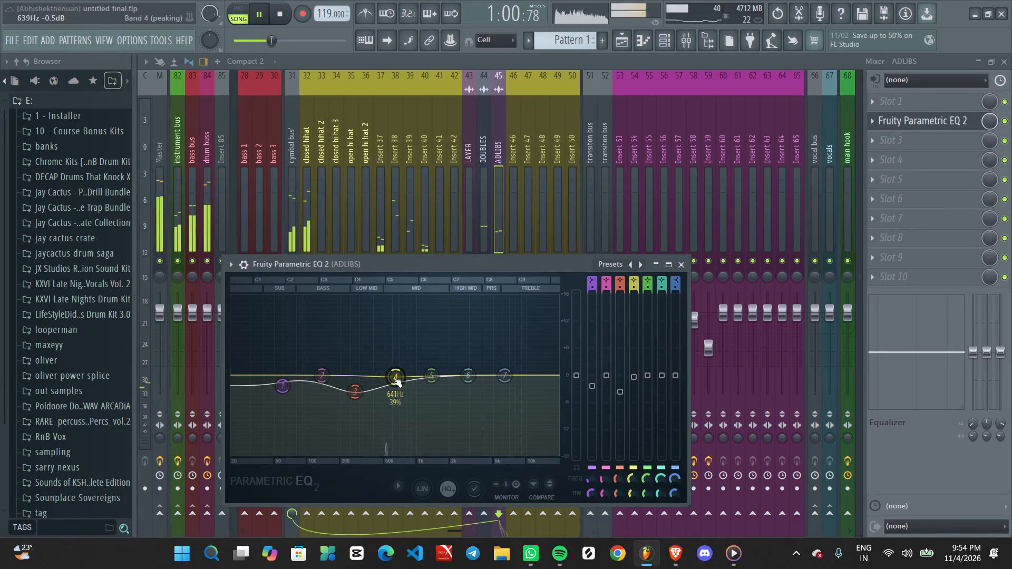
left_click_drag(348, 393, 354, 361)
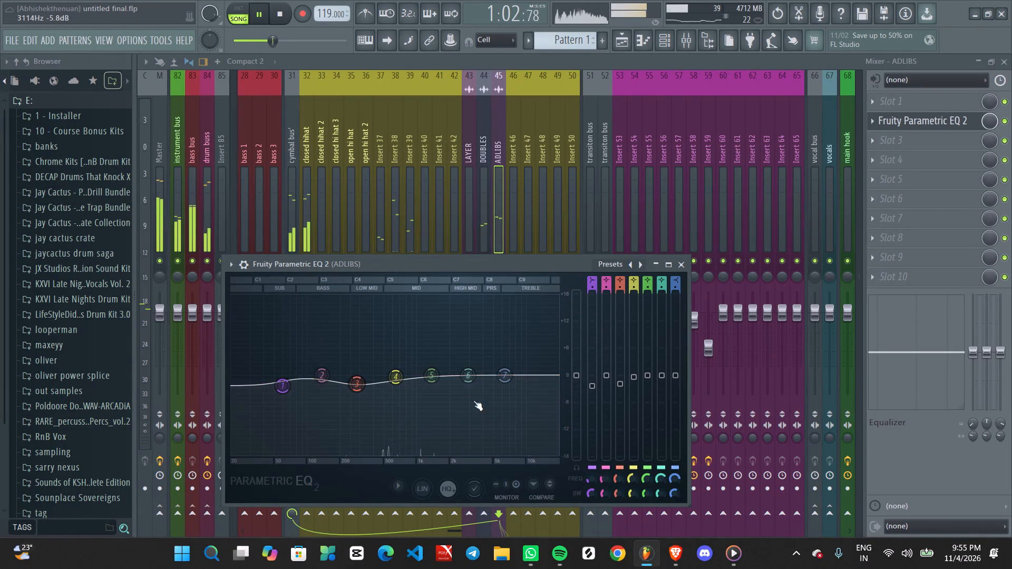
Roll off the ADLIBS highs by lowering EQ band 7 to the bottom of its range near 12 kHz, and close the EQ.
left_click_drag(515, 383, 416, 134)
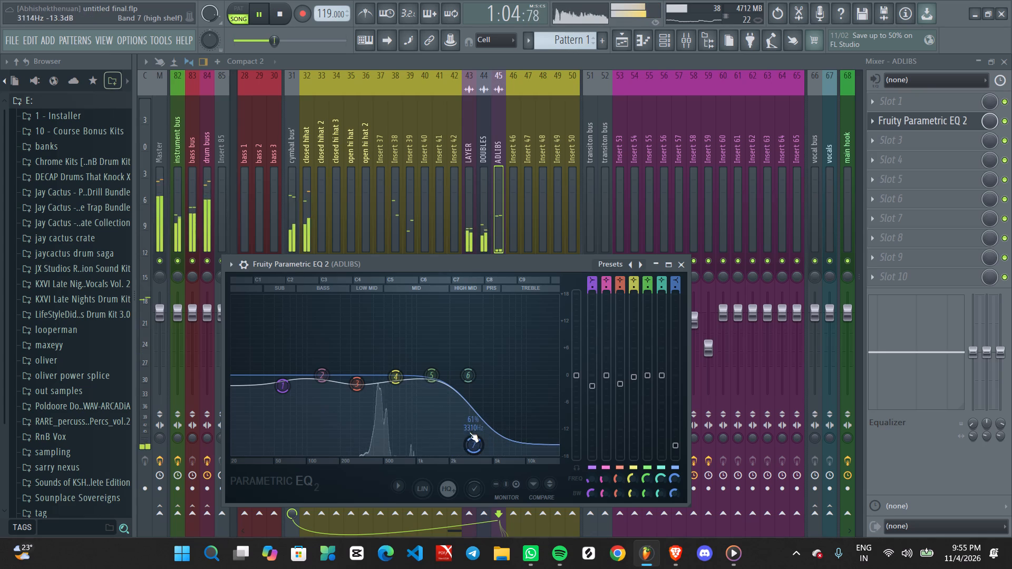
left_click_drag(468, 435, 664, 453)
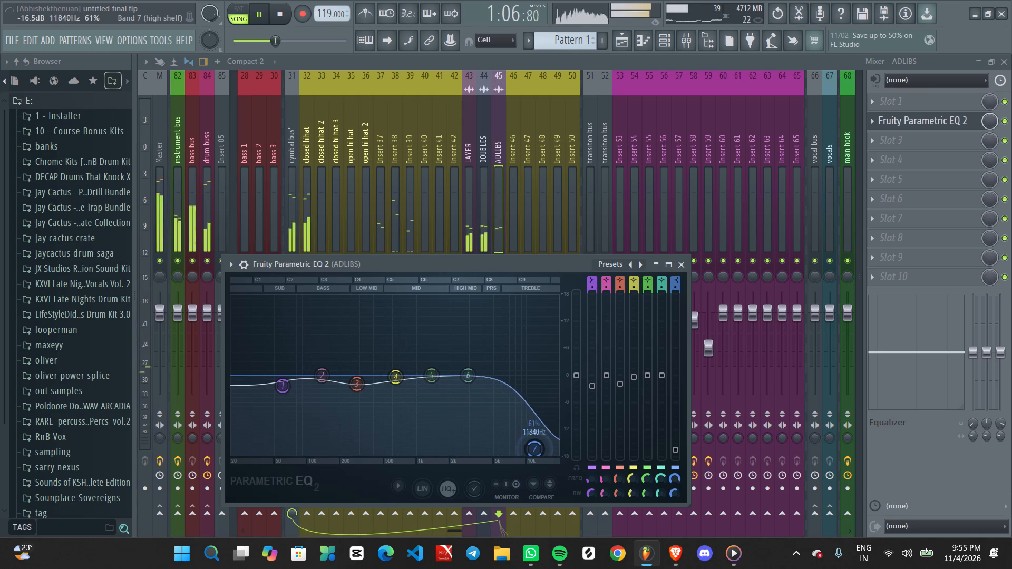
left_click_drag(664, 453, 668, 492)
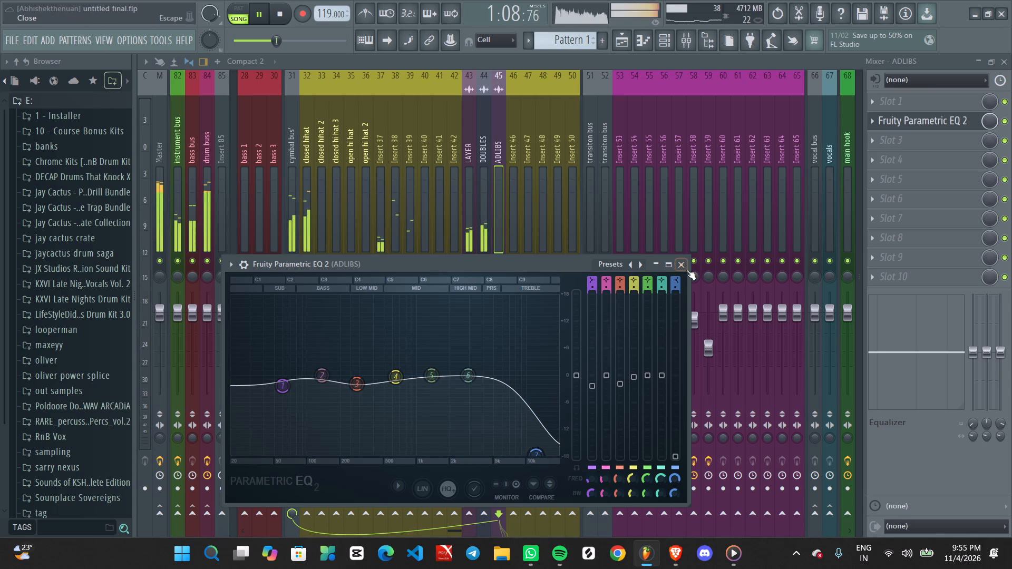
left_click(684, 266)
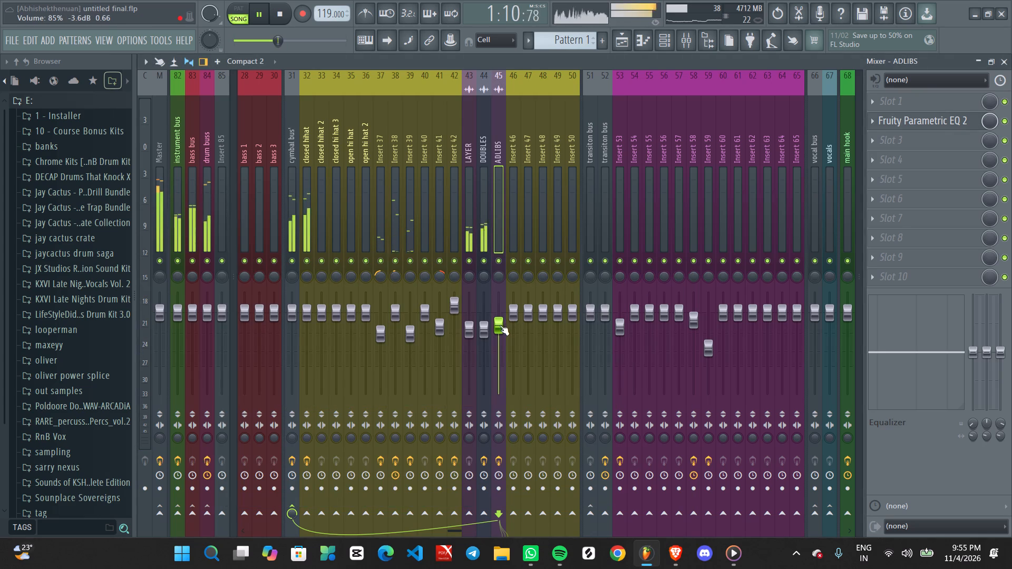
Raise the ADLIBS mixer track's volume slightly further.
scroll(495, 326, "up", 1)
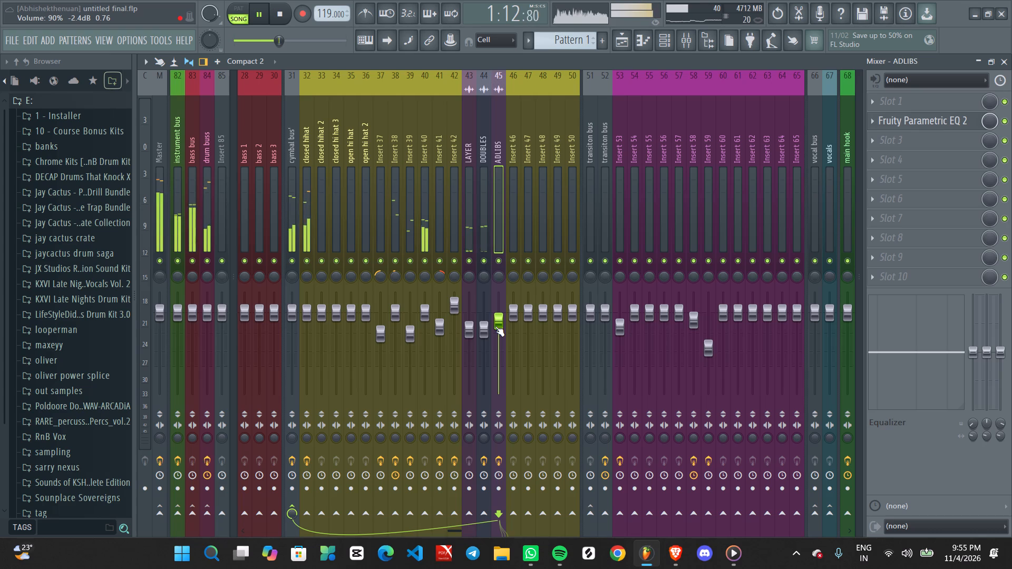
Examine the main vocal, LAYER, ADLIBS and DOUBLES clips in the playlist while listening to the song.
left_click(627, 43)
scroll(528, 287, "down", 6, "ctrl")
scroll(507, 367, "up", 2, "ctrl")
middle_click_drag(604, 347, 498, 389)
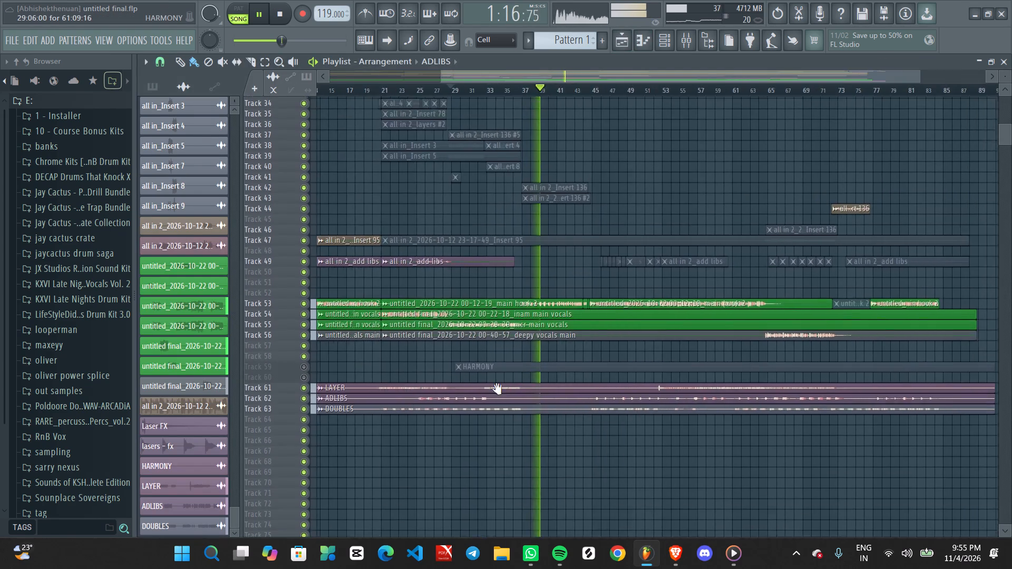
middle_click_drag(498, 389, 453, 407)
scroll(440, 333, "up", 13)
scroll(455, 315, "down", 8, "ctrl")
scroll(622, 350, "up", 4)
middle_click_drag(601, 397, 501, 198)
middle_click_drag(522, 290, 506, 200)
scroll(506, 264, "up", 2, "ctrl")
scroll(524, 293, "up", 1, "alt")
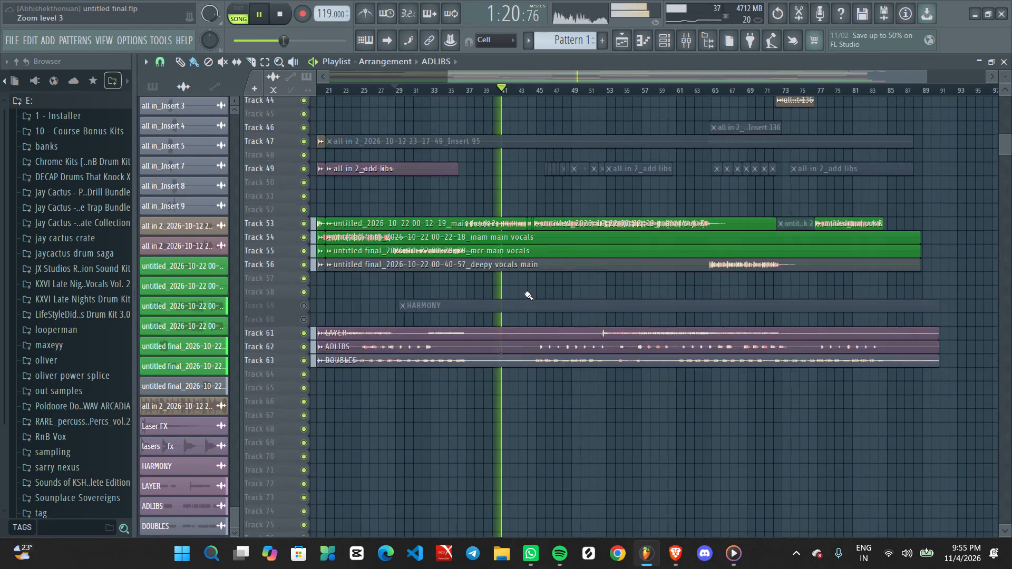
scroll(524, 293, "up", 1, "alt")
scroll(524, 293, "down", 5, "alt")
scroll(527, 294, "up", 2, "ctrl")
middle_click_drag(574, 293, 511, 291)
scroll(484, 295, "up", 1, "ctrl")
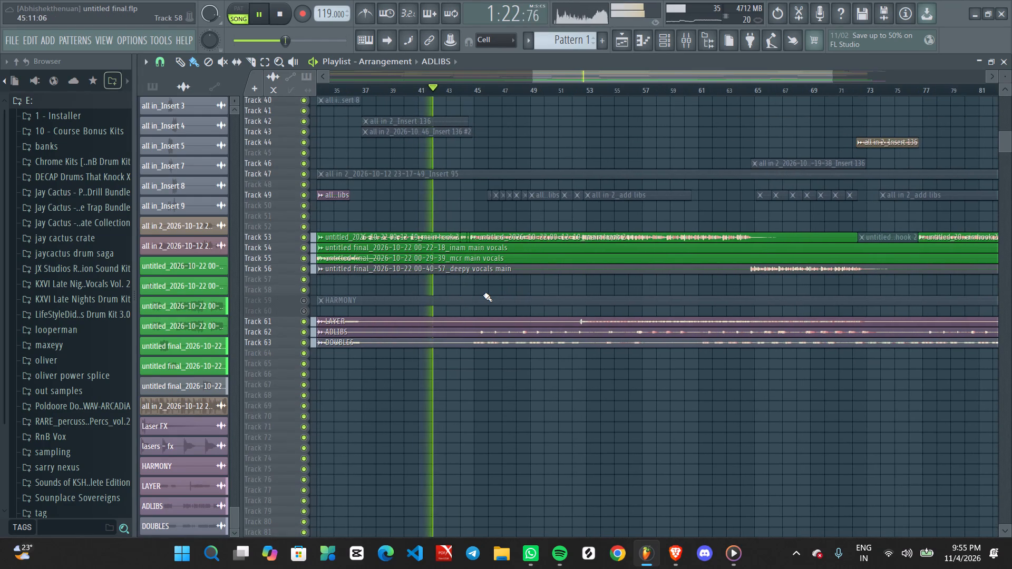
scroll(480, 295, "down", 5, "alt")
scroll(425, 299, "down", 1)
middle_click_drag(425, 299, 579, 303)
scroll(567, 300, "down", 7, "ctrl")
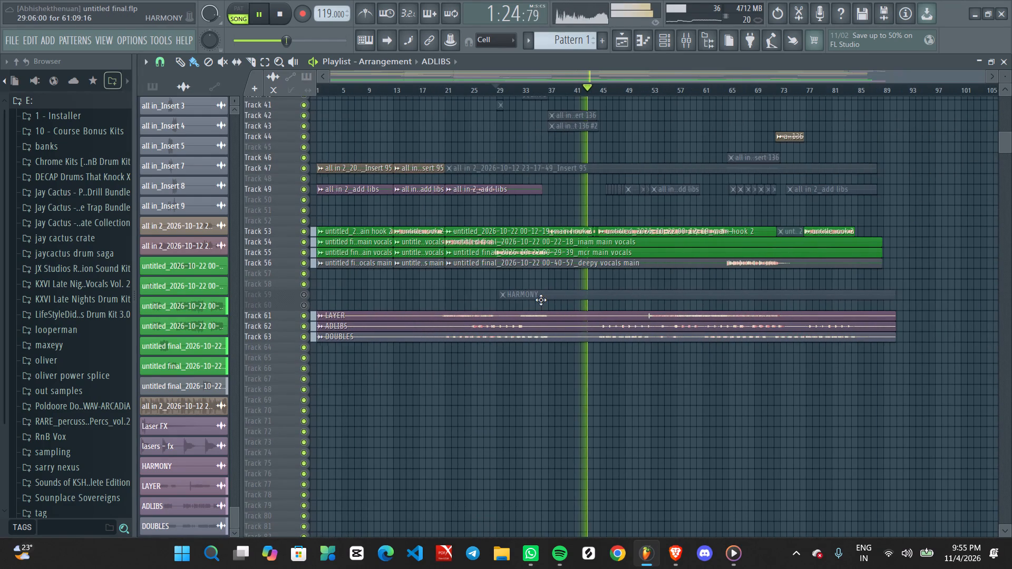
scroll(540, 300, "down", 8, "ctrl")
scroll(622, 286, "up", 4, "ctrl")
middle_click_drag(654, 282, 571, 328)
scroll(549, 339, "up", 1, "ctrl")
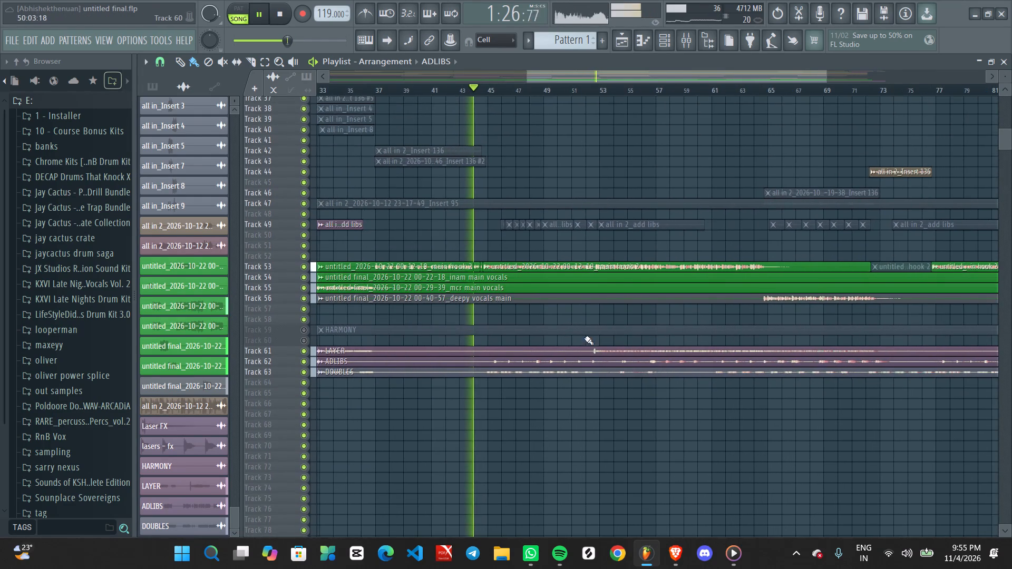
middle_click_drag(607, 331, 588, 313)
scroll(513, 312, "up", 2, "ctrl")
middle_click_drag(475, 323, 491, 283)
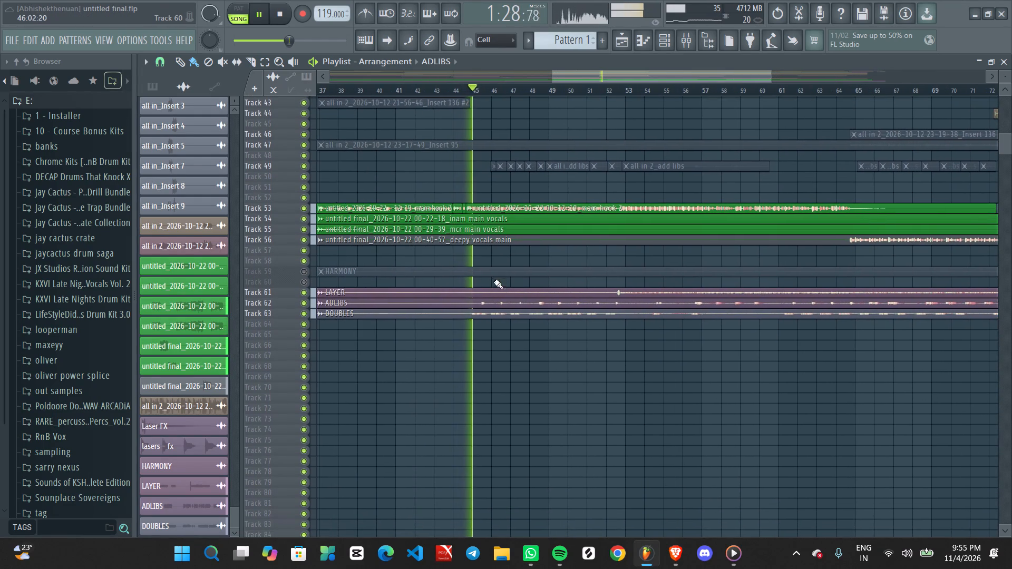
scroll(493, 273, "down", 6, "alt")
scroll(508, 282, "up", 3, "ctrl")
middle_click(527, 293)
scroll(512, 286, "down", 6, "ctrl")
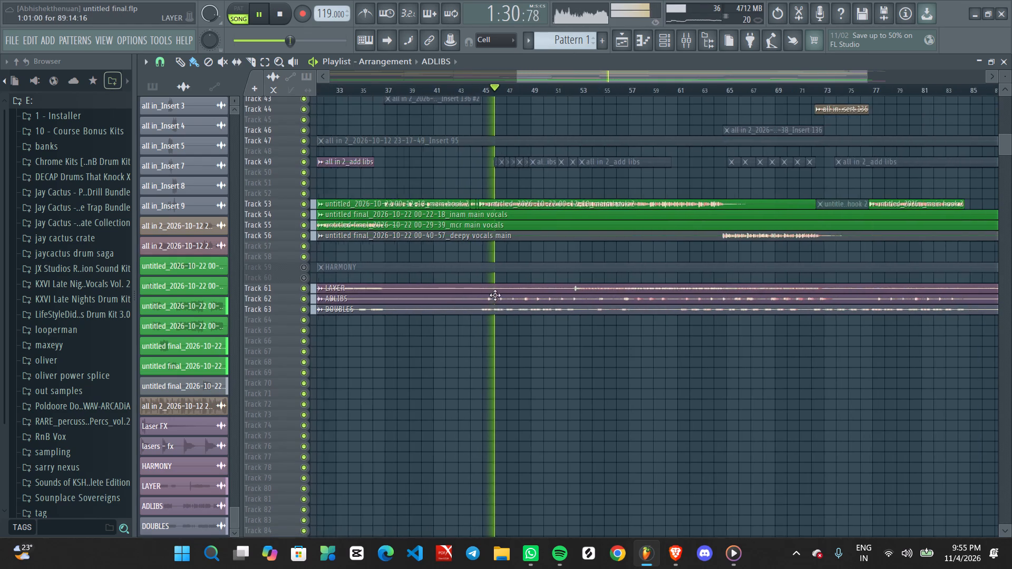
scroll(521, 364, "up", 3, "ctrl")
middle_click_drag(538, 365, 528, 337)
scroll(508, 316, "up", 5, "alt")
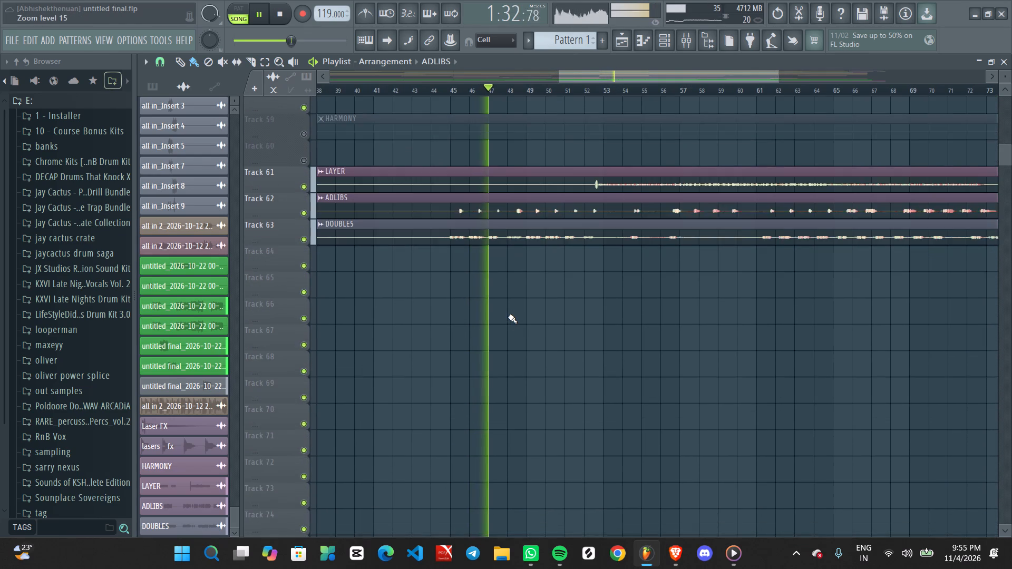
scroll(508, 317, "up", 4, "ctrl")
middle_click_drag(539, 282, 519, 344)
scroll(516, 326, "down", 12, "ctrl")
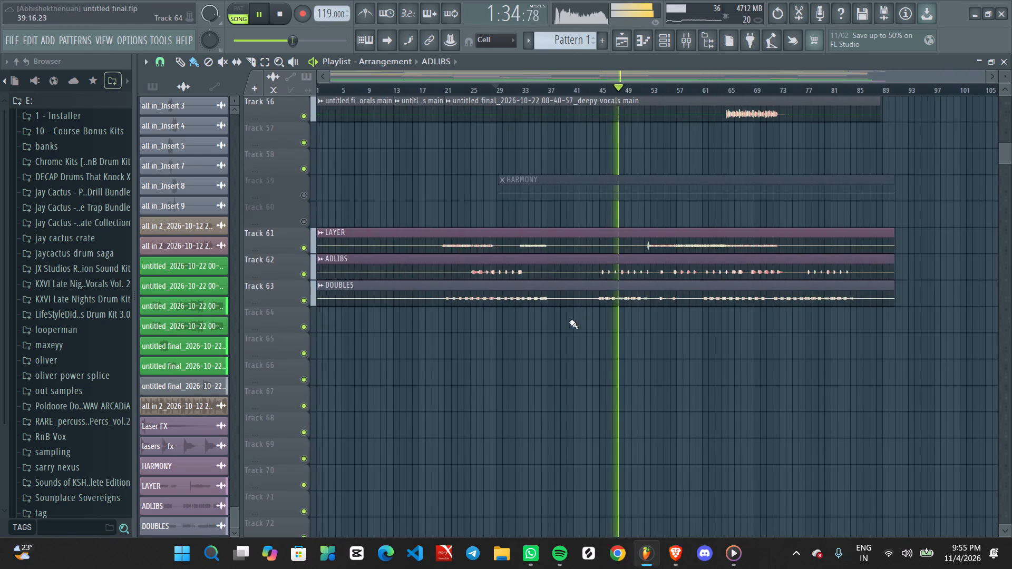
scroll(590, 321, "up", 3, "ctrl")
middle_click_drag(693, 318, 611, 318)
scroll(561, 322, "up", 6, "ctrl")
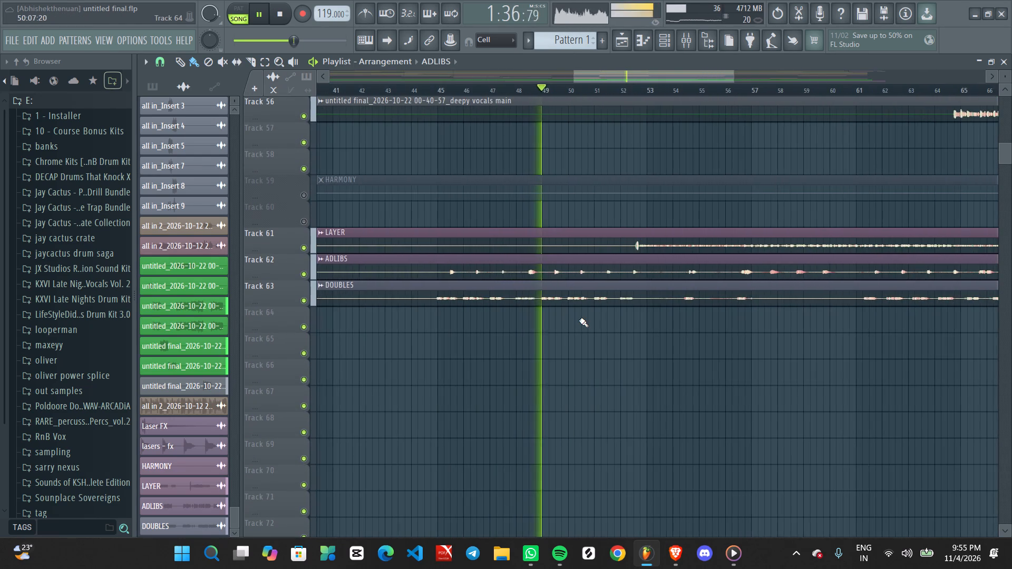
scroll(580, 320, "up", 2, "ctrl")
middle_click_drag(589, 322, 579, 319)
scroll(572, 318, "down", 3, "ctrl")
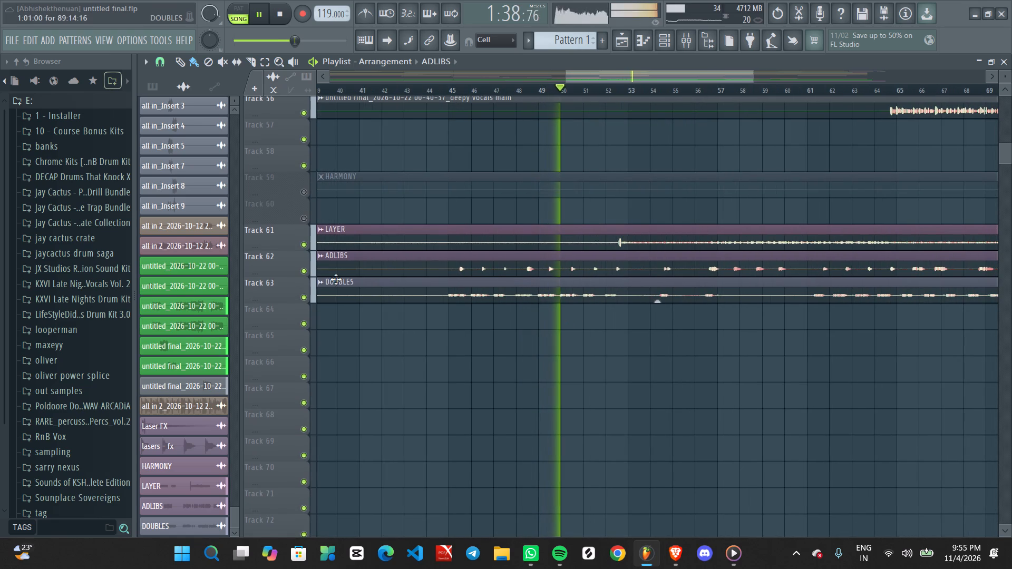
Solo the DOUBLES clip's playlist Track 63 briefly and bring all the other tracks back in.
left_click(304, 297, "ctrl")
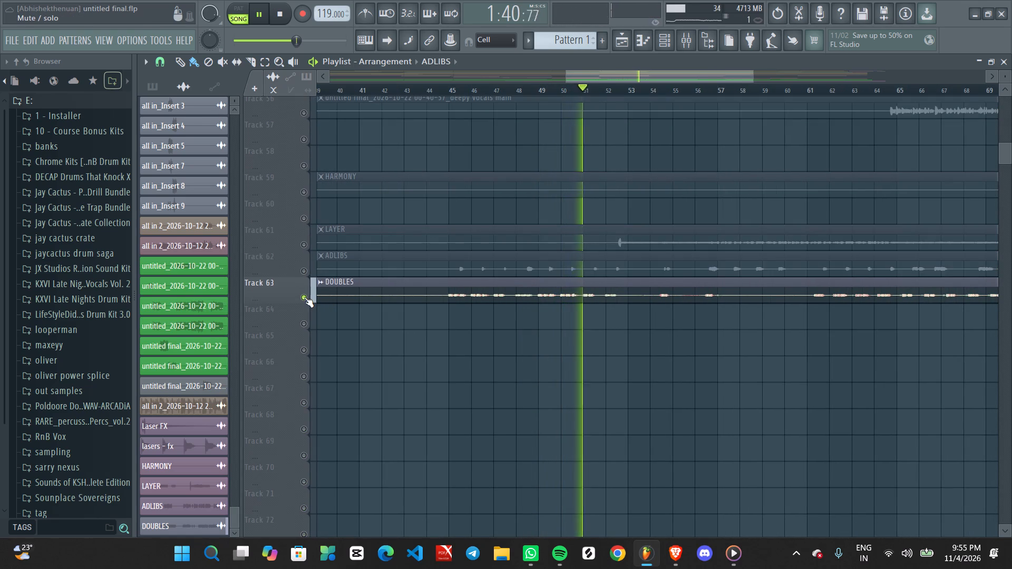
triple_click(304, 297, "ctrl")
Locate the DOUBLES clip's mixer track and raise its volume slightly.
double_click(536, 301)
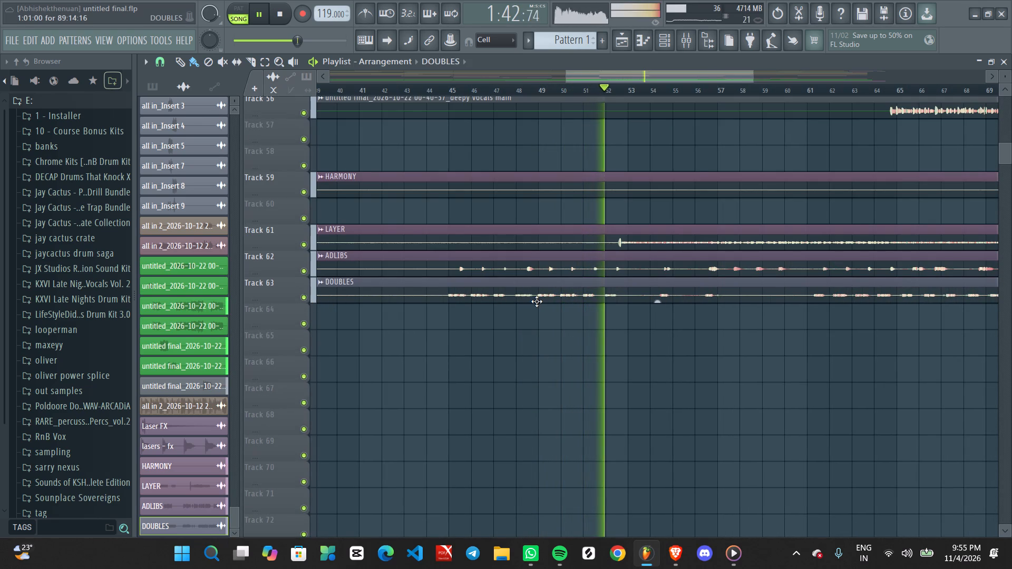
double_click(510, 149)
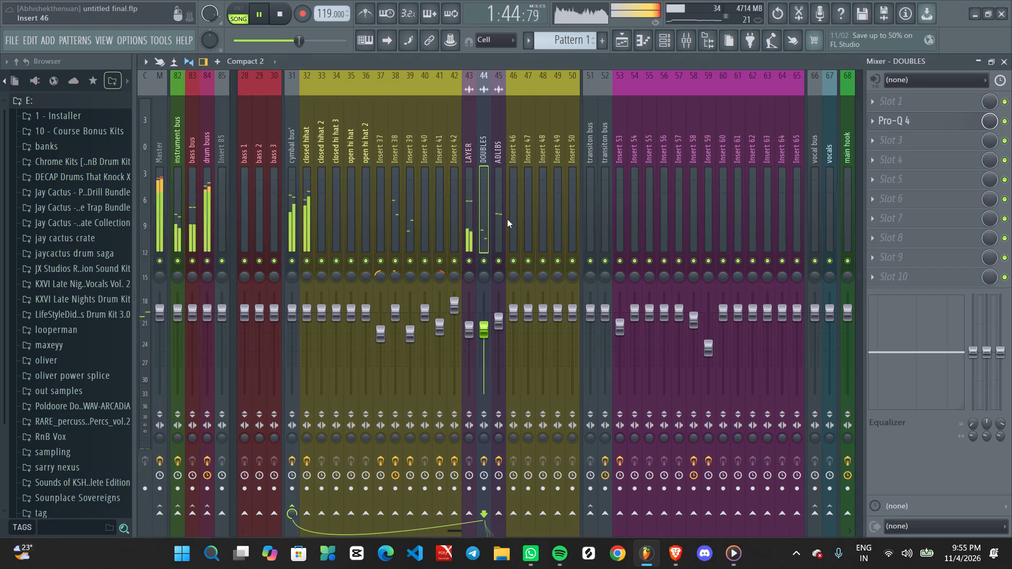
scroll(484, 328, "up", 2)
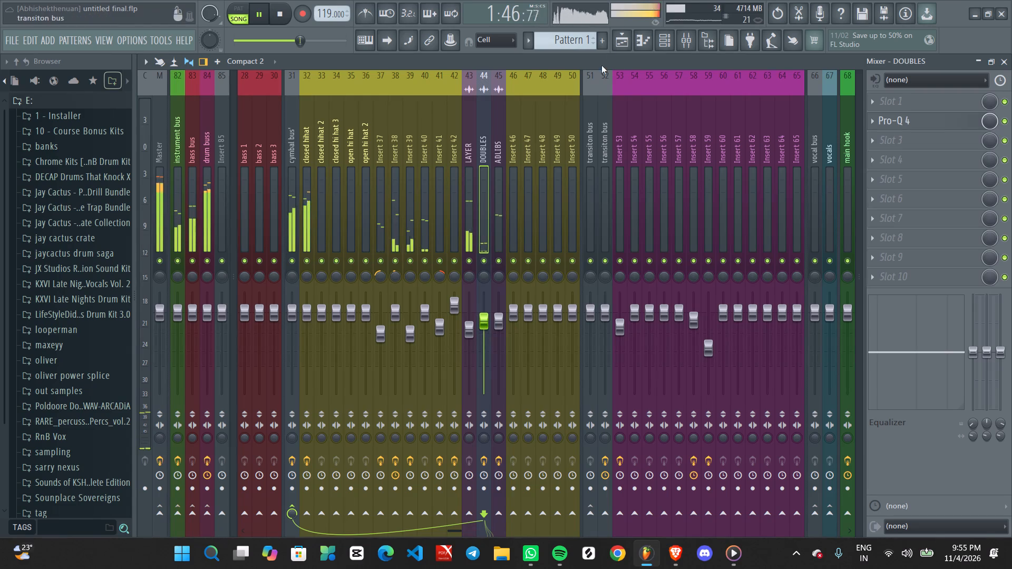
Examine the HARMONY, LAYER, ADLIBS and DOUBLES clips in the playlist while listening to the new vocal balance.
left_click(621, 48)
scroll(597, 222, "down", 8, "ctrl")
middle_click_drag(678, 206, 475, 367)
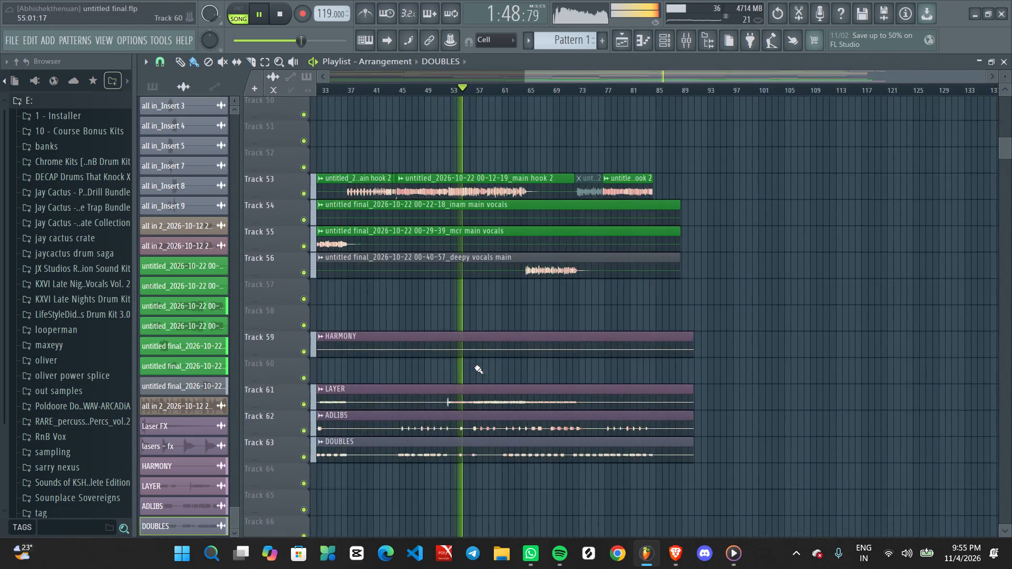
scroll(482, 339, "up", 2, "ctrl")
scroll(605, 295, "up", 1, "ctrl")
middle_click_drag(659, 303, 578, 219)
scroll(579, 260, "up", 4, "ctrl")
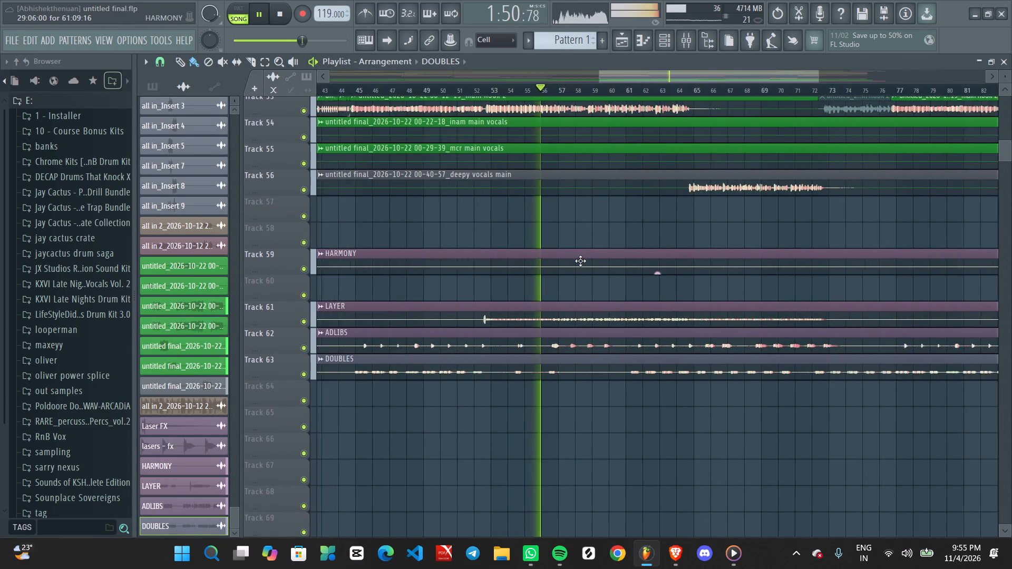
scroll(581, 266, "down", 8, "ctrl")
scroll(621, 314, "up", 5, "ctrl")
middle_click_drag(704, 293, 541, 272)
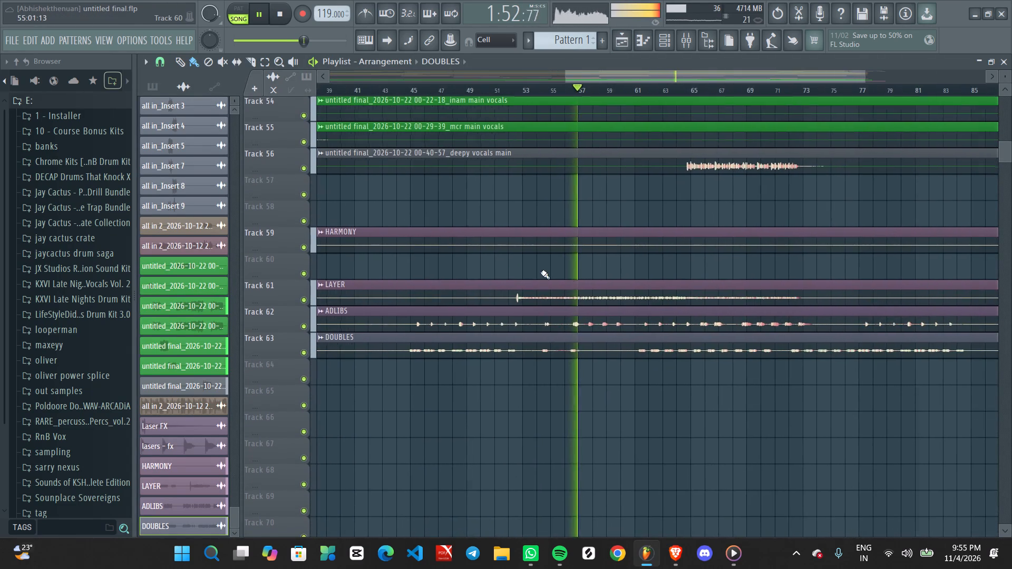
Examine the HARMONY, LAYER, ADLIBS and DOUBLES clips in the playlist around bars 56–65 while listening to the song.
scroll(582, 275, "up", 2, "ctrl")
middle_click_drag(623, 275, 607, 275)
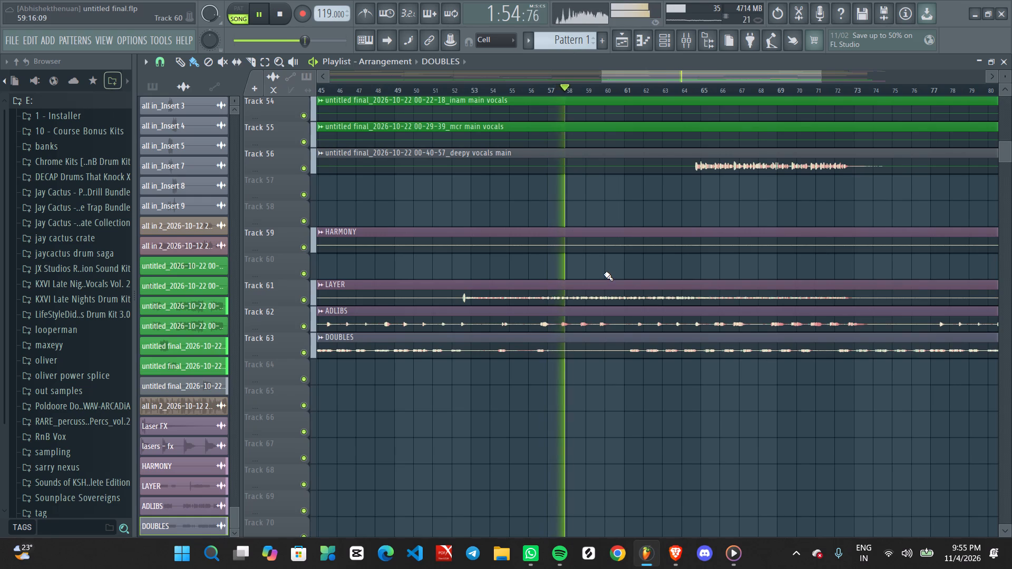
scroll(604, 273, "up", 2, "ctrl")
middle_click_drag(646, 269, 597, 243)
scroll(578, 249, "down", 4, "alt")
scroll(571, 263, "up", 2, "ctrl")
middle_click_drag(609, 257, 593, 257)
scroll(546, 251, "down", 6, "alt")
scroll(537, 251, "up", 7, "alt")
scroll(596, 256, "up", 1)
middle_click_drag(593, 261, 526, 212)
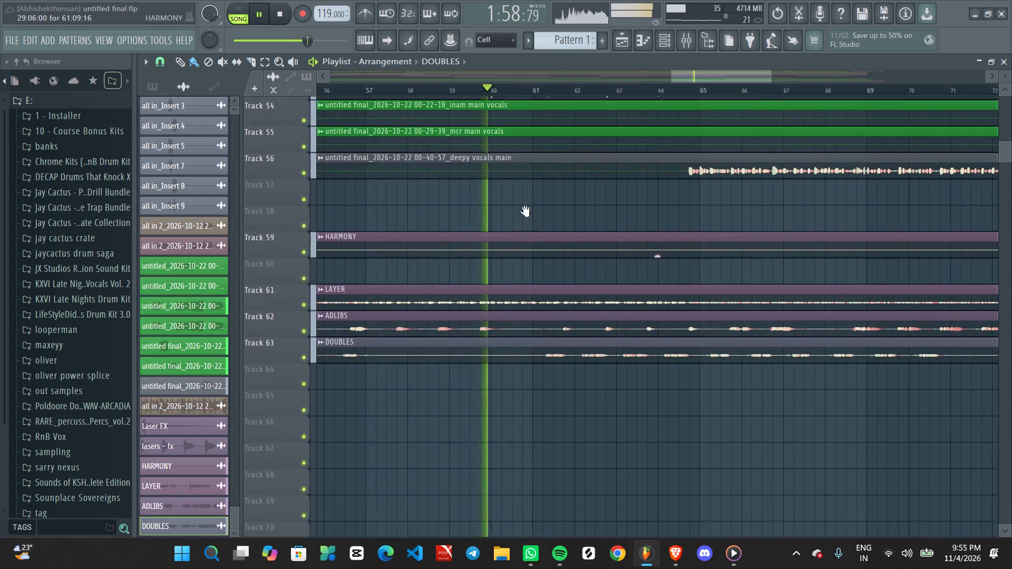
middle_click_drag(526, 212, 510, 171)
scroll(553, 230, "up", 1, "ctrl")
scroll(553, 230, "down", 1, "ctrl")
scroll(561, 235, "up", 2, "ctrl")
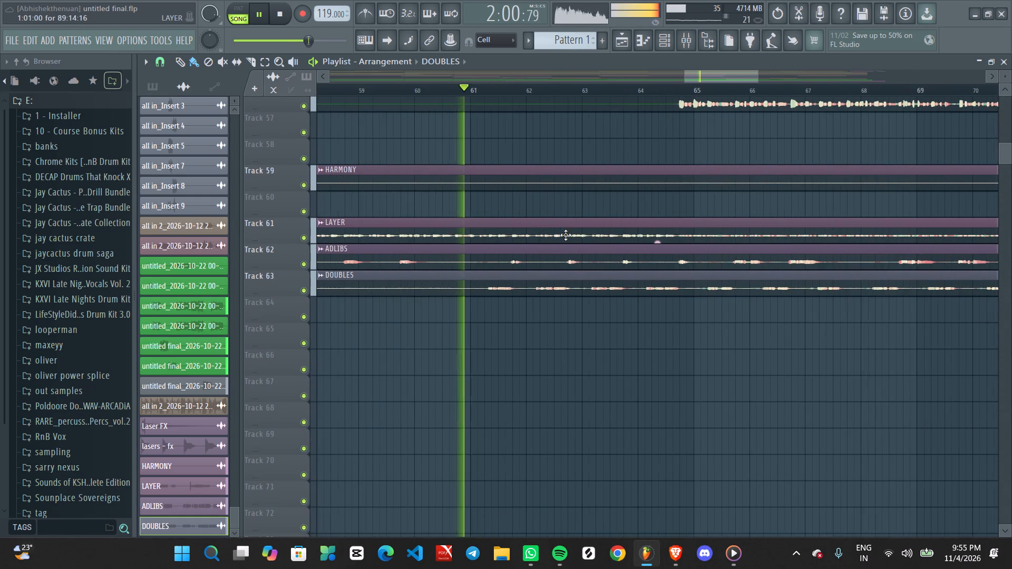
middle_click_drag(595, 233, 584, 230)
scroll(579, 228, "down", 12, "ctrl")
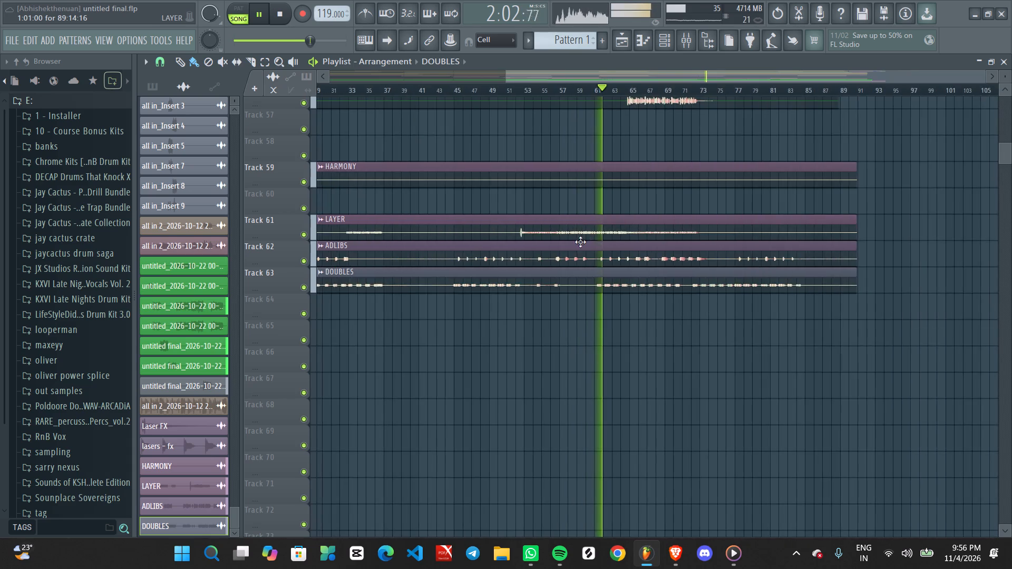
Locate the LAYER clip's mixer track and raise its volume to 95% (-1.2 dB).
scroll(580, 242, "up", 5, "ctrl")
middle_click_drag(639, 253, 624, 251)
double_click(621, 234)
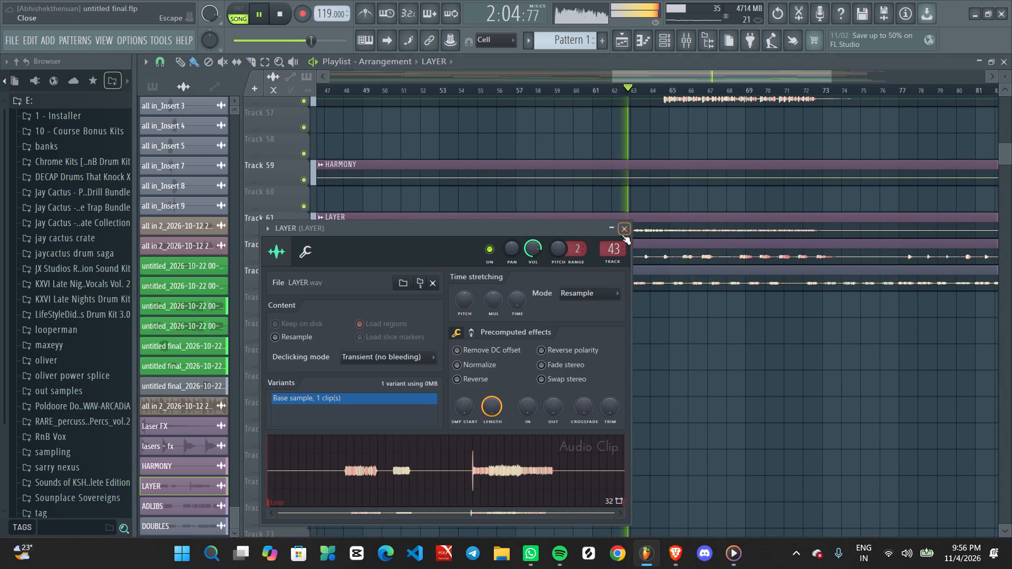
double_click(611, 247)
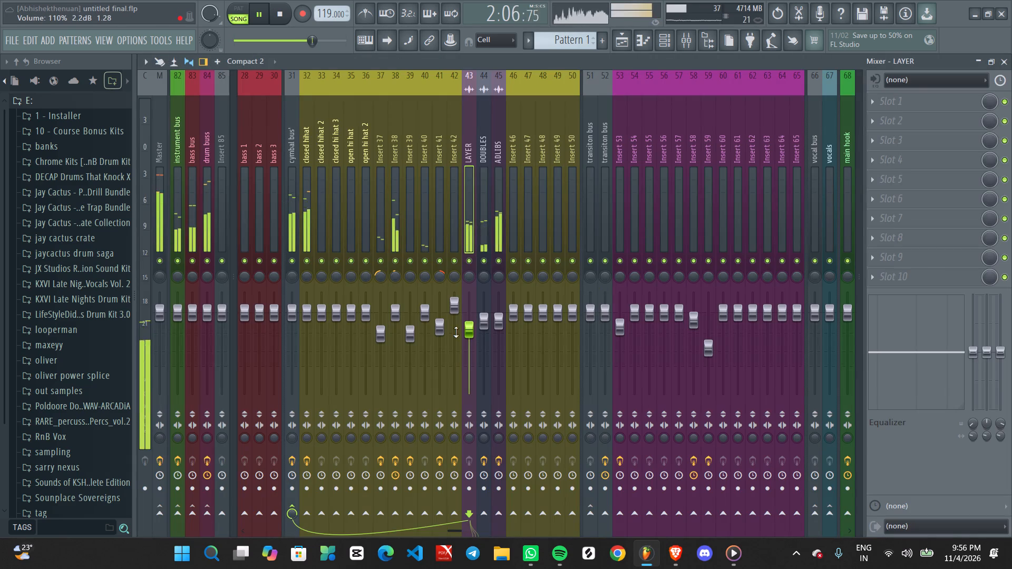
scroll(469, 325, "up", 3)
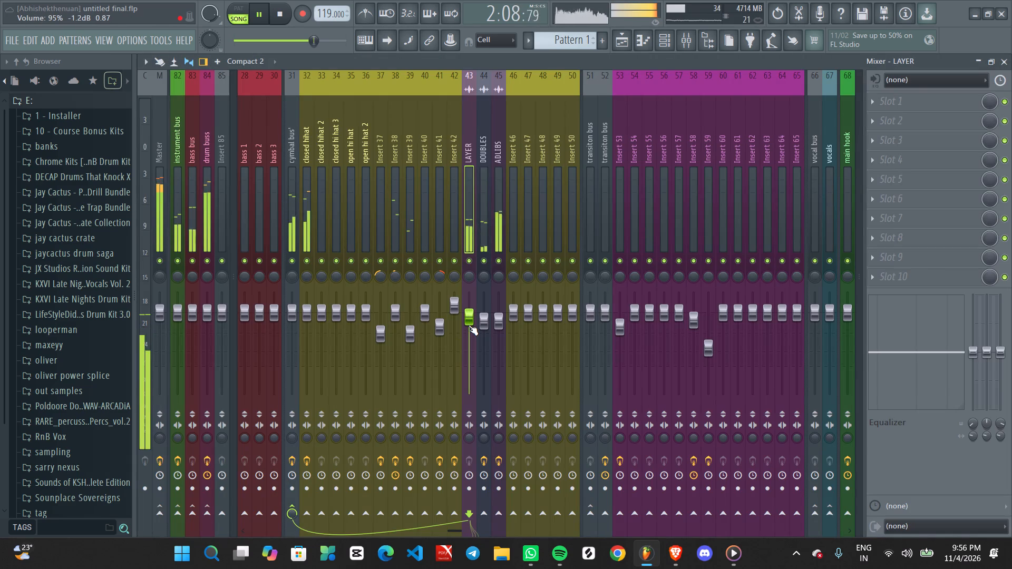
scroll(469, 325, "down", 1)
scroll(469, 325, "up", 1)
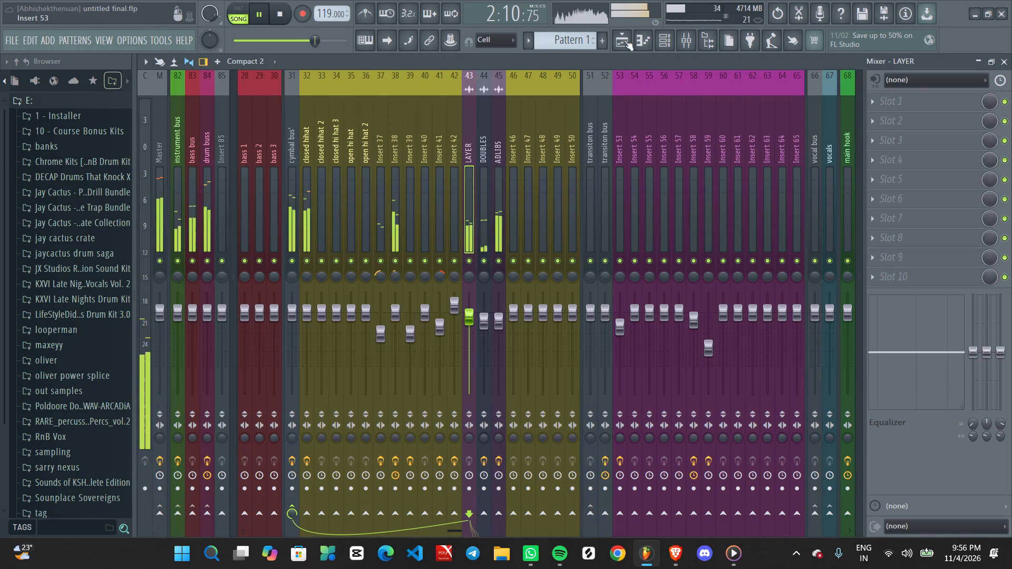
Examine the vocal clips in the playlist around bars 65–75 while listening to the new LAYER level.
left_click(624, 39)
scroll(602, 244, "down", 6, "ctrl")
scroll(639, 333, "up", 4, "ctrl")
middle_click_drag(748, 346, 669, 344)
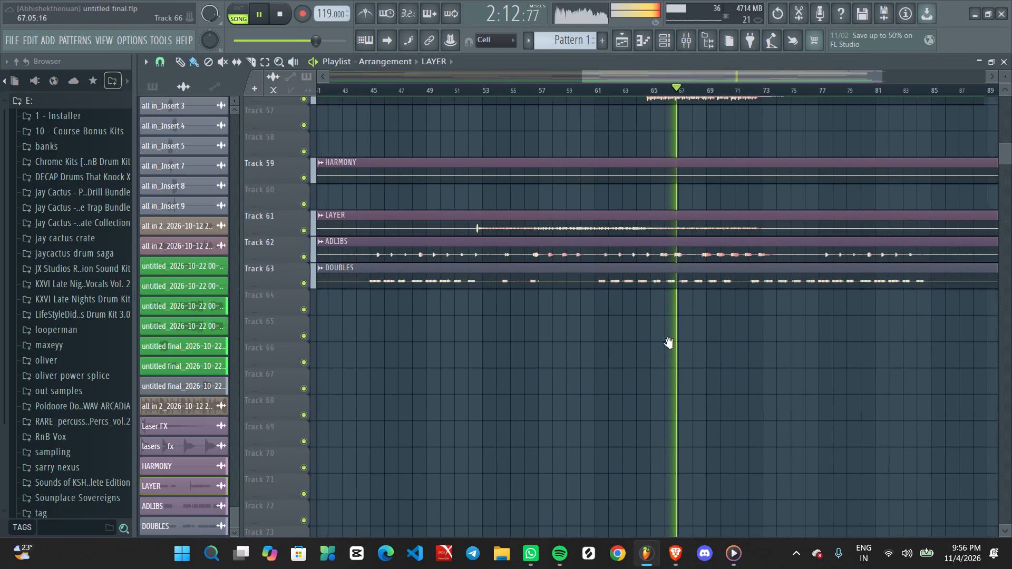
middle_click_drag(669, 344, 580, 345)
scroll(591, 340, "up", 1, "ctrl")
middle_click_drag(636, 331, 607, 331)
scroll(511, 303, "down", 7, "ctrl")
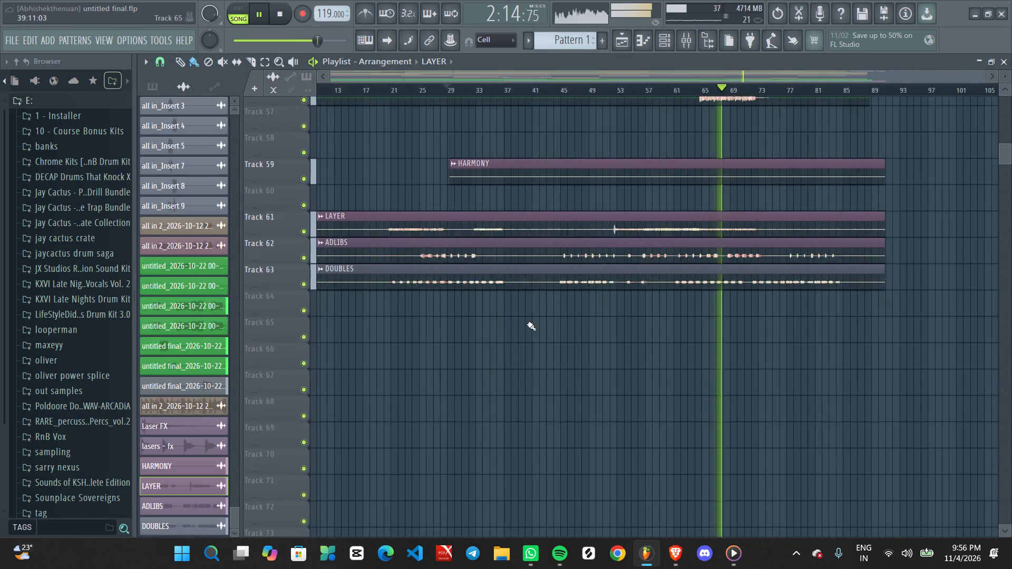
scroll(699, 315, "up", 5, "ctrl")
middle_click_drag(792, 307, 583, 300)
scroll(622, 305, "up", 2, "ctrl")
middle_click_drag(627, 308, 594, 312)
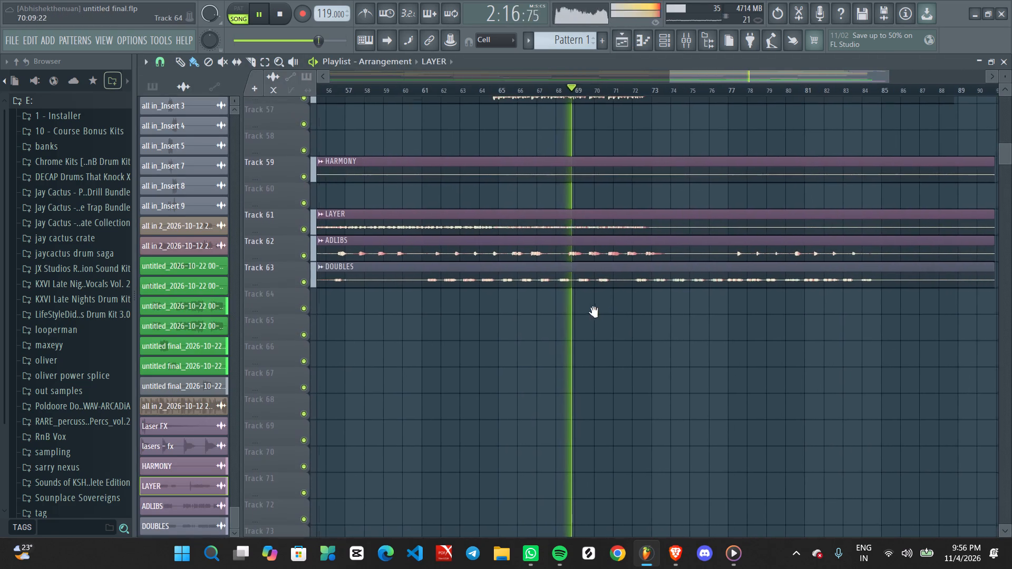
middle_click_drag(594, 312, 592, 312)
scroll(589, 312, "down", 5, "ctrl")
scroll(604, 308, "down", 7, "alt")
scroll(664, 307, "up", 3, "ctrl")
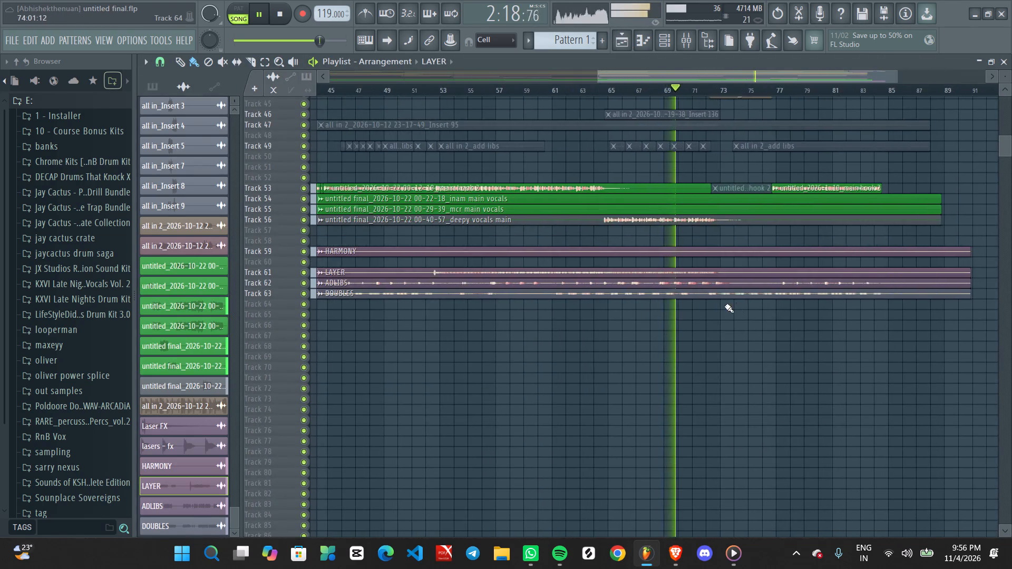
middle_click_drag(714, 308, 590, 332)
scroll(578, 325, "down", 4, "ctrl")
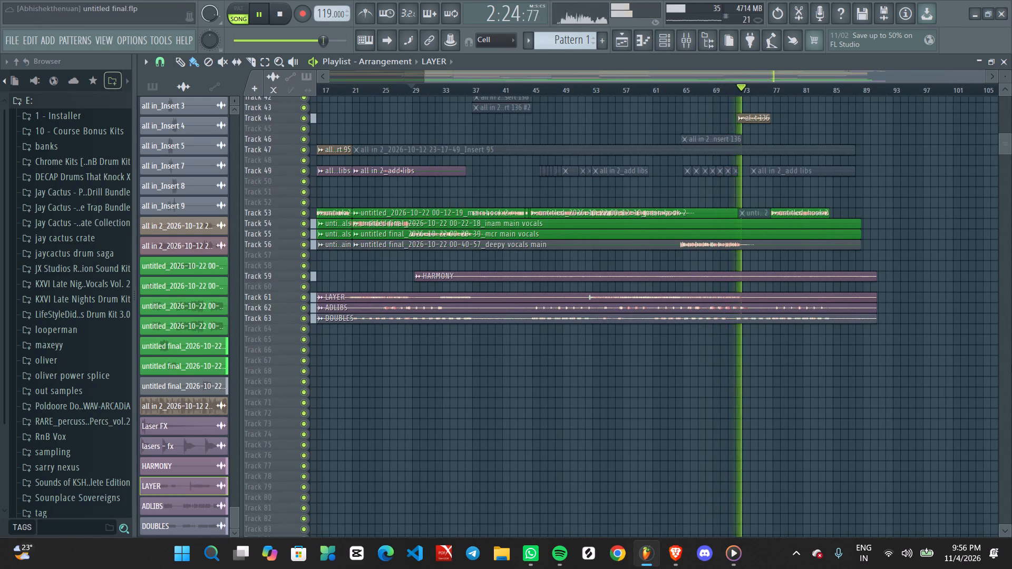
scroll(695, 370, "up", 2, "ctrl")
middle_click_drag(819, 377, 545, 395)
scroll(536, 381, "up", 3)
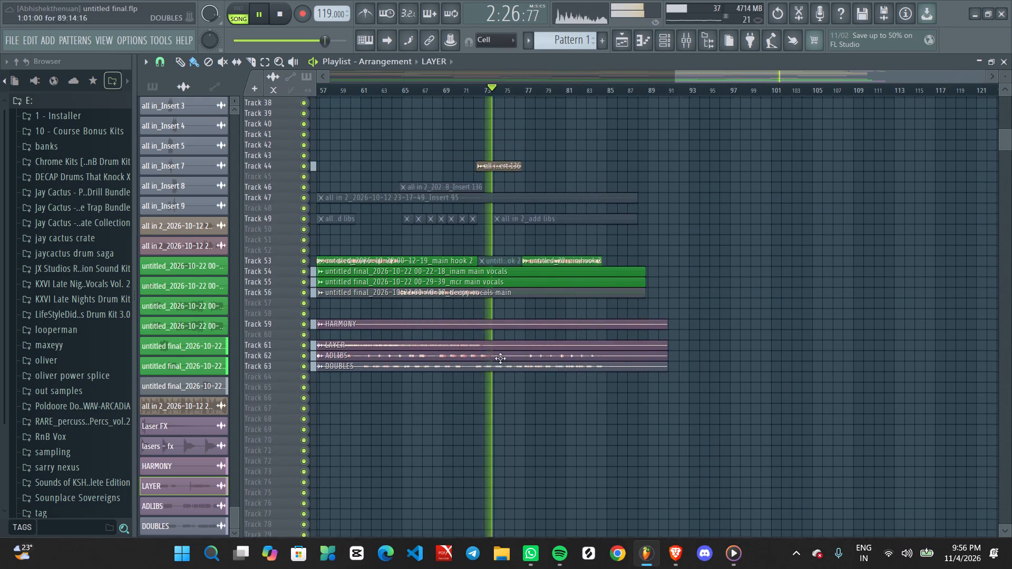
Unmute the muted main hook 2 clip at bar 72 on Track 53 and replay from about bar 71.
scroll(500, 358, "up", 3)
scroll(480, 200, "up", 4)
scroll(505, 348, "up", 5, "alt")
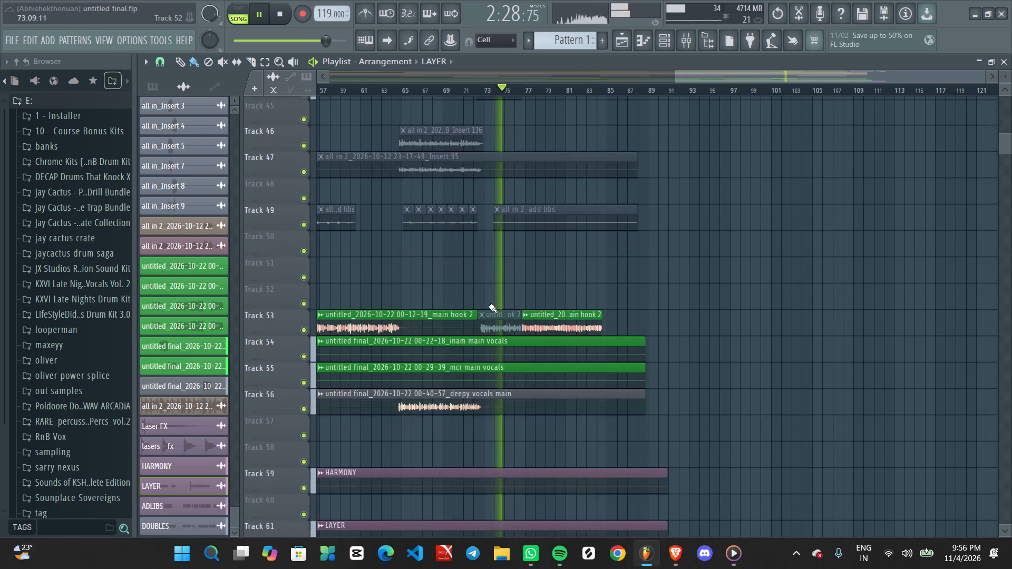
scroll(489, 305, "up", 3, "ctrl")
key("space")
middle_click(608, 268)
right_click(607, 268)
left_click(621, 298)
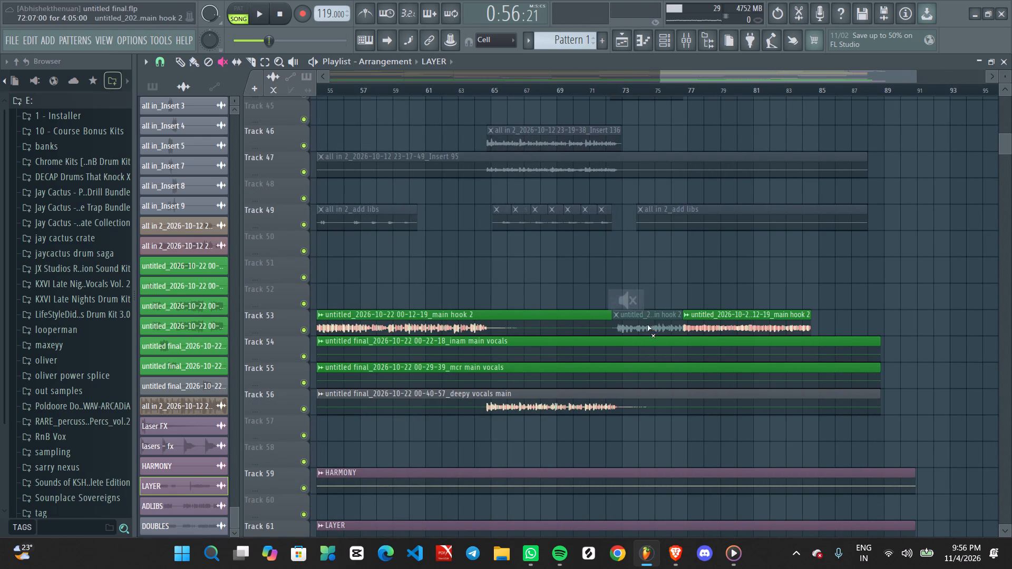
left_click(647, 325)
key("space")
left_click(594, 90)
Mute the all in 2_Insert 136 clip on Track 44 and return the playlist to the Draw tool.
scroll(640, 196, "up", 2)
left_click(639, 137)
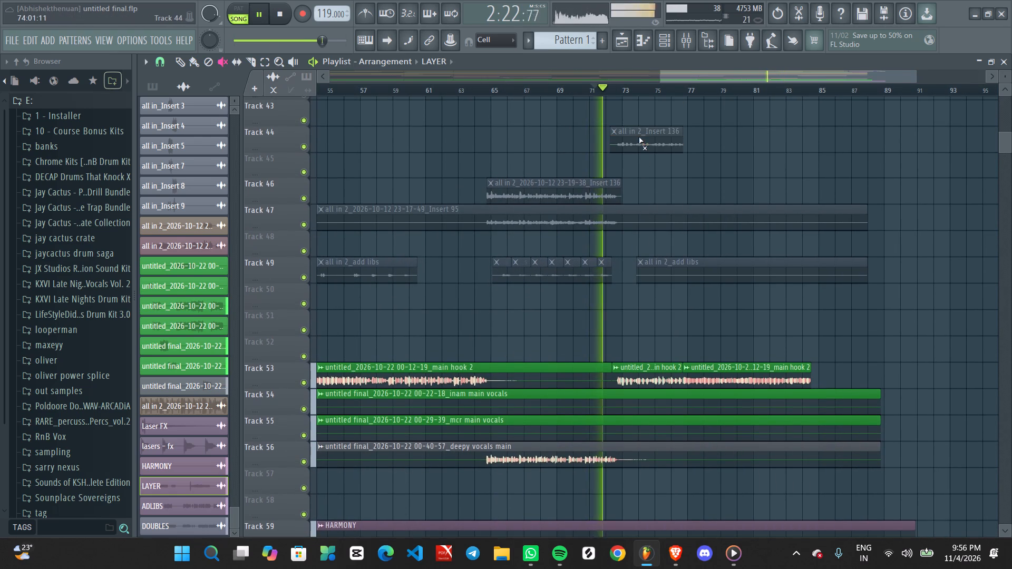
scroll(661, 240, "up", 3, "ctrl")
middle_click_drag(689, 356, 636, 342)
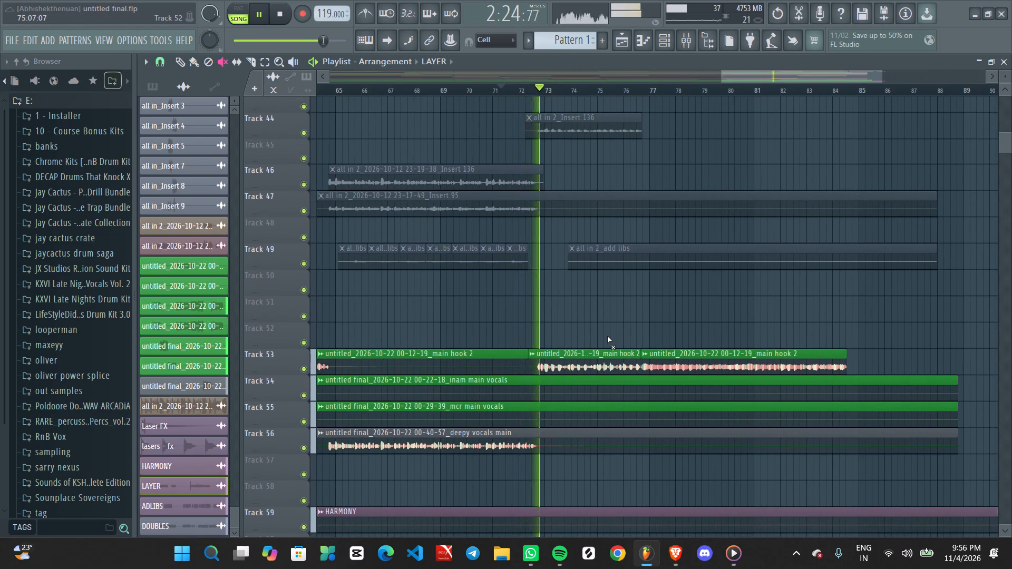
middle_click(553, 305)
right_click(553, 303)
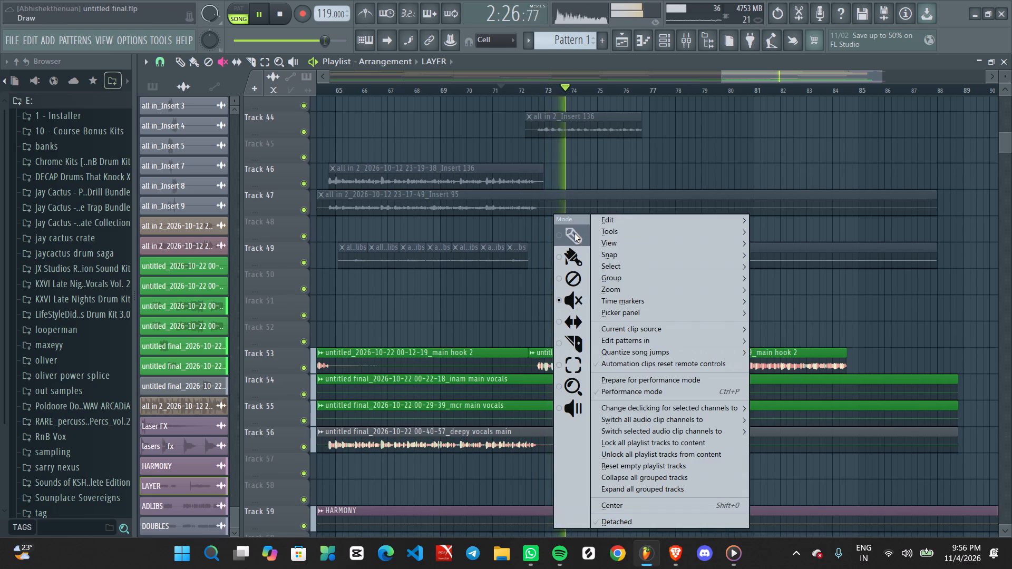
left_click(575, 232)
left_click(588, 372)
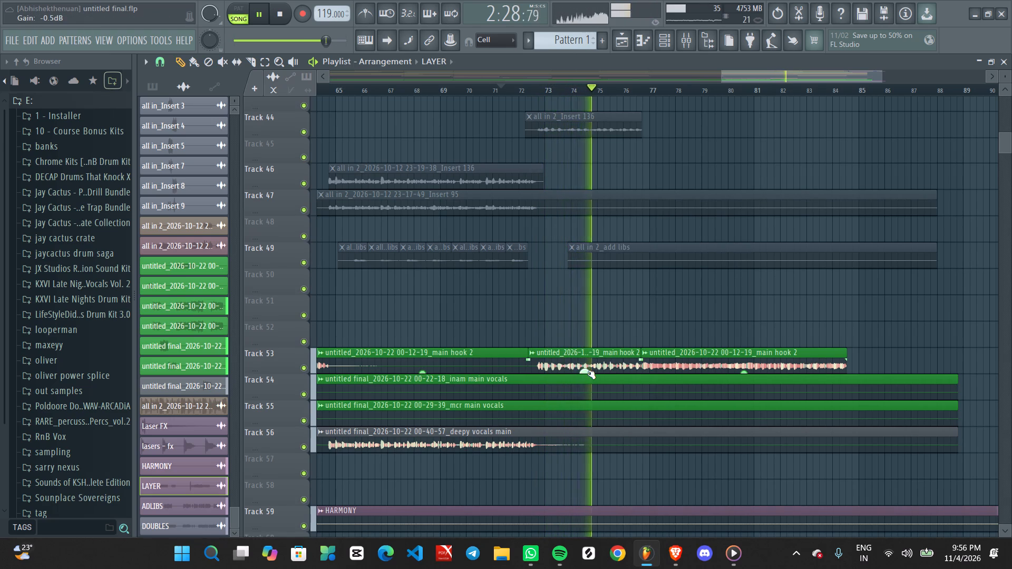
Examine the main hook 2 clips on Track 53 and the main vocals on Tracks 54–56 while listening to the last hook.
scroll(588, 373, "up", 12, "alt")
scroll(588, 373, "down", 7, "ctrl")
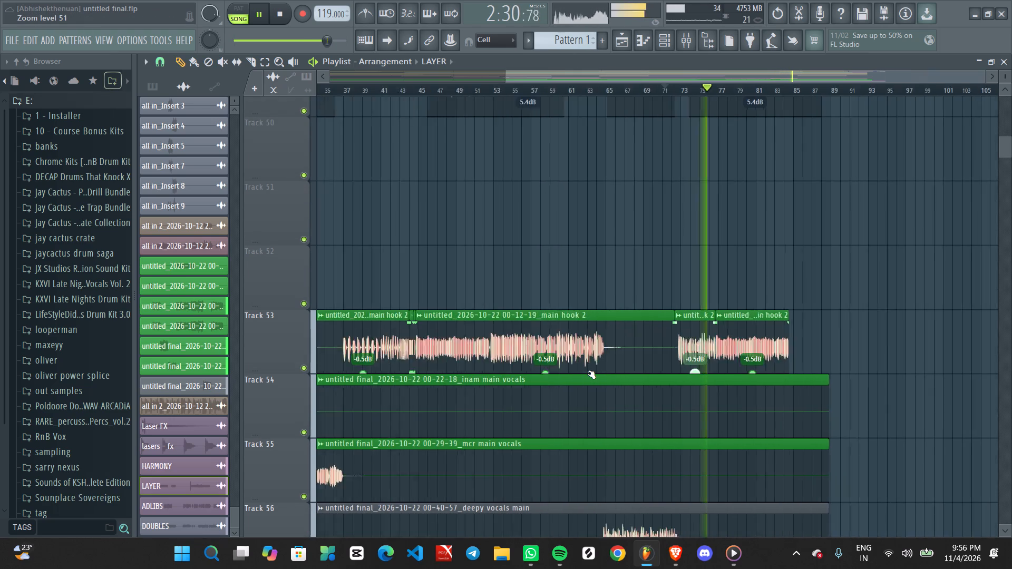
scroll(588, 373, "down", 6, "ctrl")
scroll(884, 444, "up", 7, "ctrl")
middle_click_drag(861, 397, 788, 357)
scroll(733, 357, "up", 2, "ctrl")
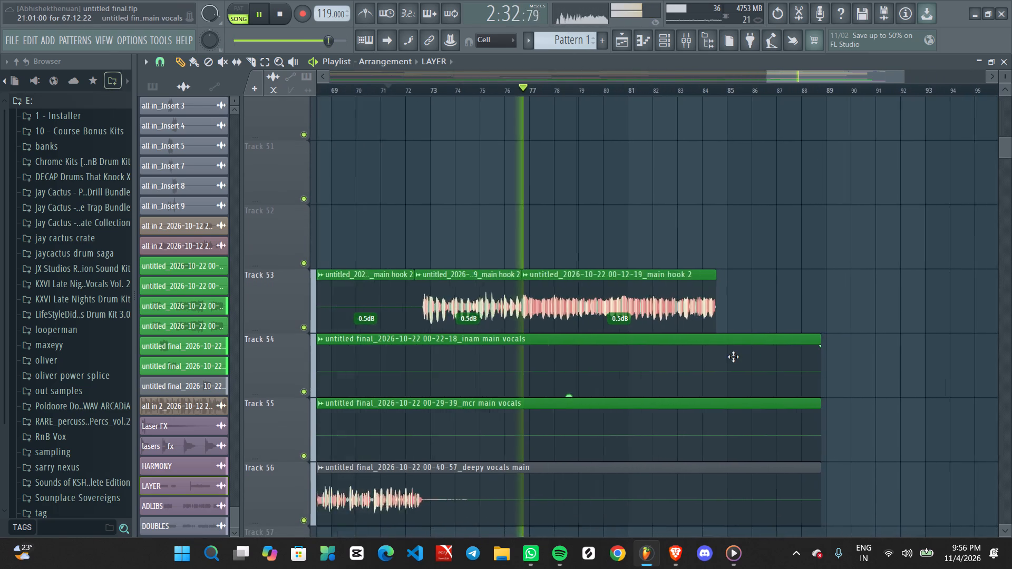
scroll(733, 357, "up", 2, "ctrl")
scroll(731, 357, "down", 9, "ctrl")
scroll(731, 357, "up", 8, "ctrl")
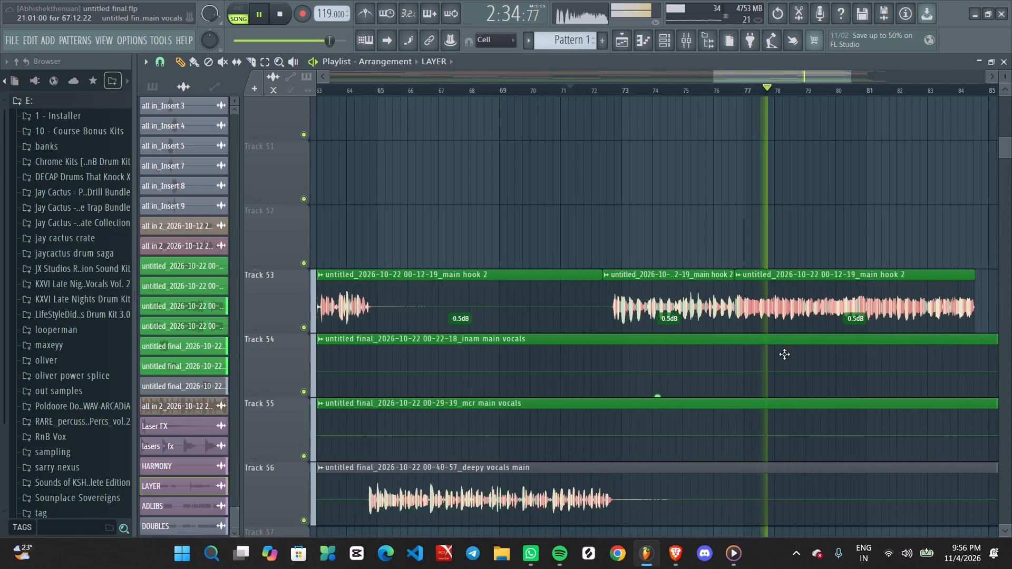
scroll(797, 354, "down", 1, "ctrl")
scroll(797, 354, "up", 2, "ctrl")
middle_click_drag(851, 346, 679, 335)
scroll(690, 333, "up", 2, "ctrl")
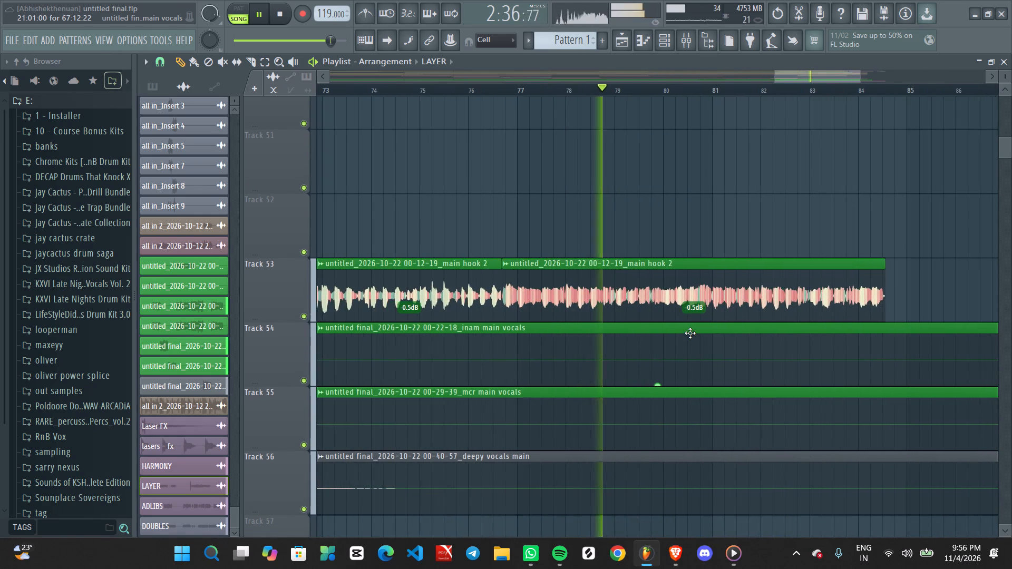
scroll(690, 333, "down", 15, "alt")
scroll(690, 338, "up", 3, "ctrl")
scroll(690, 338, "up", 3, "alt")
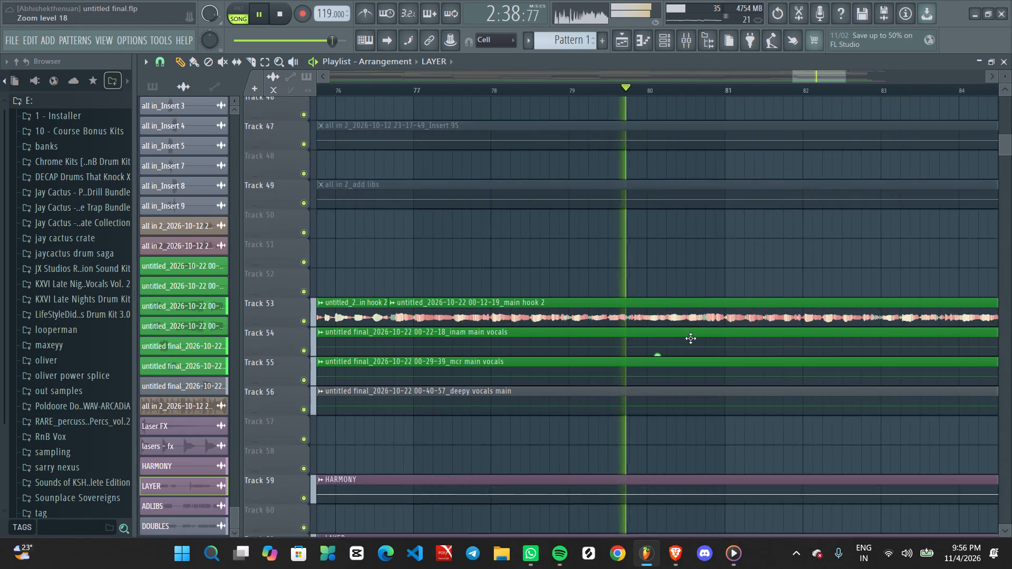
scroll(690, 338, "up", 9, "alt")
scroll(690, 338, "down", 7, "ctrl")
scroll(692, 339, "up", 2, "ctrl")
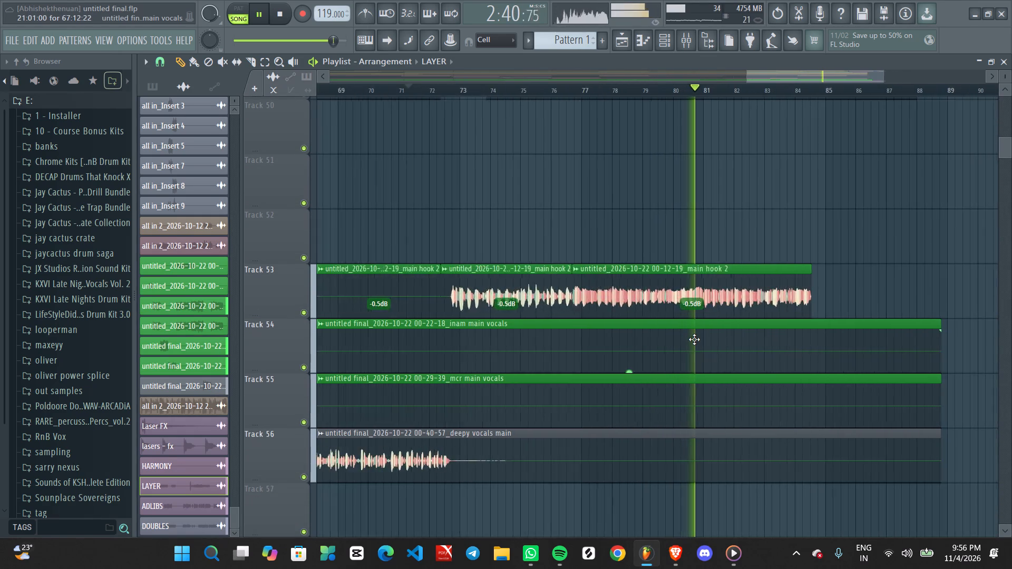
scroll(694, 339, "up", 6, "ctrl")
middle_click_drag(771, 341, 748, 341)
scroll(747, 341, "up", 1)
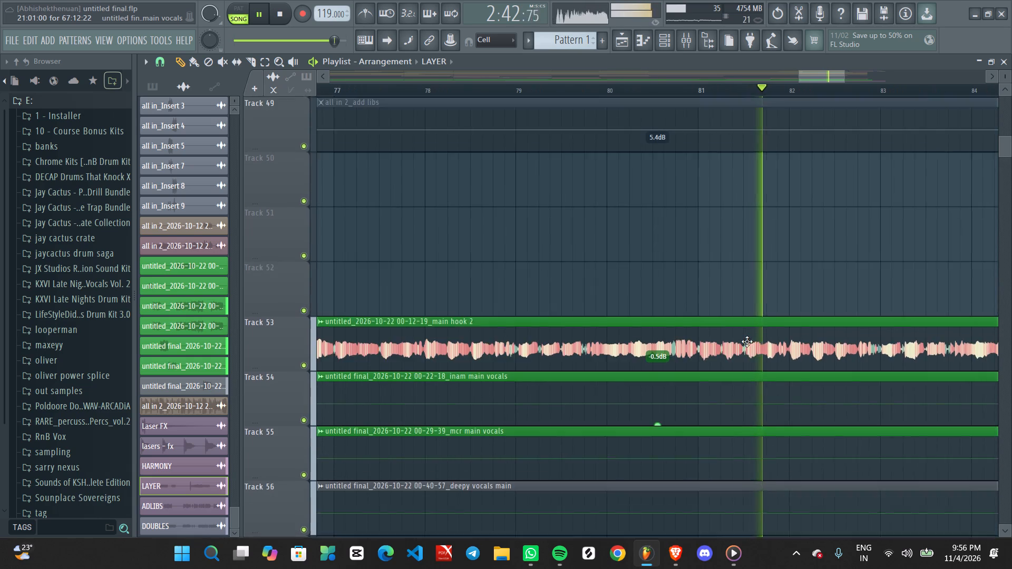
scroll(747, 341, "down", 8, "ctrl")
scroll(735, 347, "up", 1)
scroll(735, 347, "down", 1)
scroll(735, 347, "up", 20)
Examine the muted layer, Insert and ad lib clips on Tracks 30 to 49 as the song plays to its end.
scroll(723, 349, "down", 2)
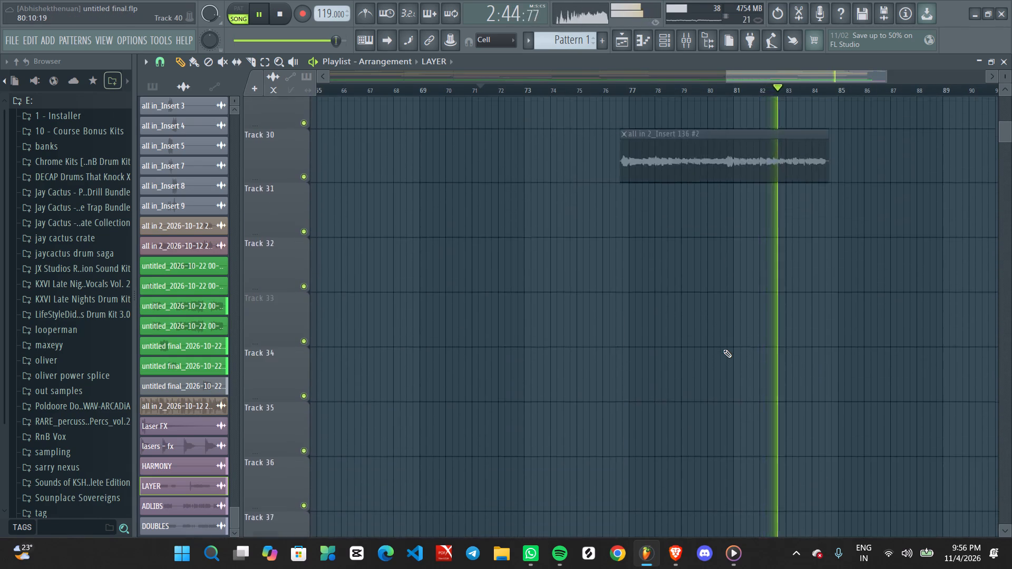
scroll(723, 349, "down", 8)
scroll(734, 356, "up", 7)
scroll(748, 366, "up", 3, "ctrl")
middle_click_drag(768, 414, 767, 198)
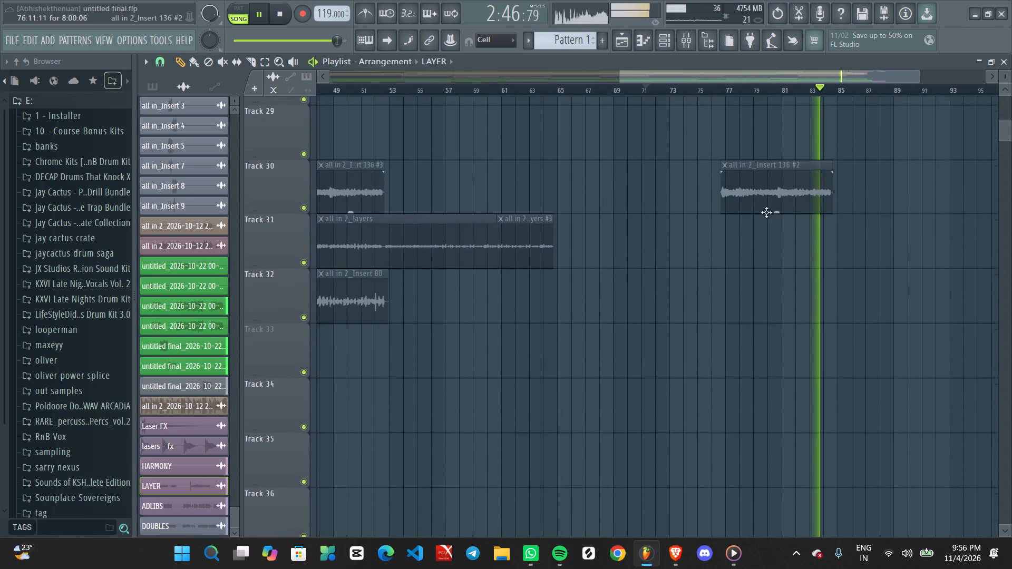
scroll(738, 278, "down", 9, "ctrl")
scroll(714, 467, "up", 1)
scroll(688, 435, "down", 7)
scroll(693, 331, "down", 9)
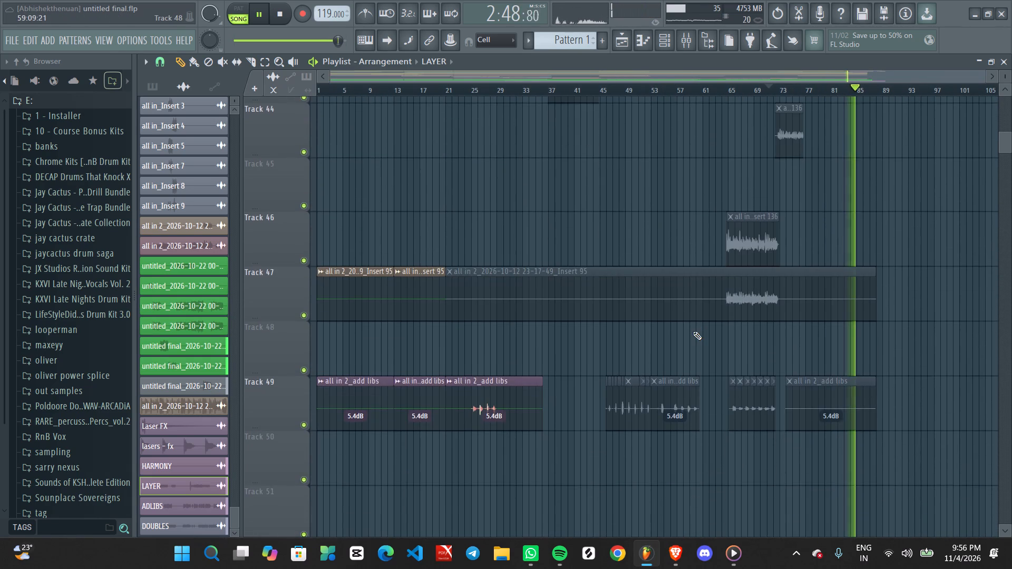
Replay the song from about bar 12 to listen to the first main hook on Track 53.
scroll(709, 364, "down", 7)
scroll(709, 364, "up", 3, "ctrl")
middle_click_drag(683, 371, 780, 367)
key("space")
key("space")
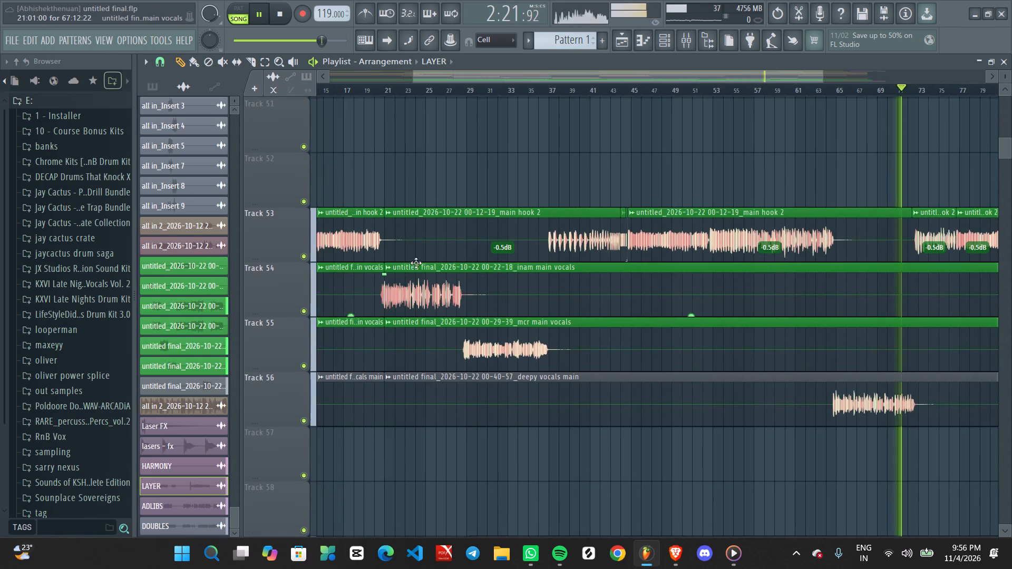
scroll(365, 289, "up", 1, "ctrl")
middle_click_drag(402, 301, 653, 302)
key("space")
key("space")
left_click(454, 82)
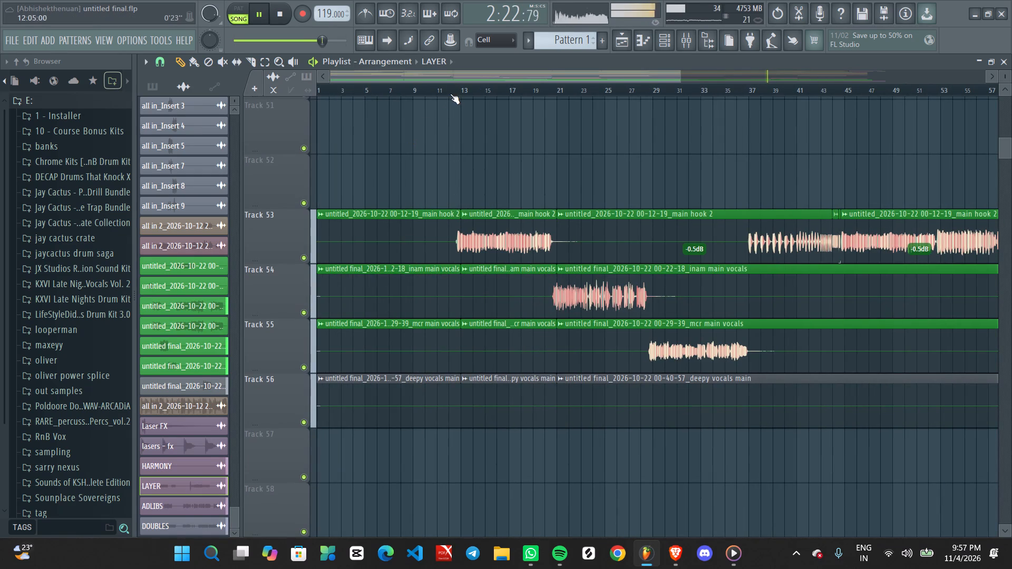
left_click(450, 94)
scroll(493, 266, "up", 4, "ctrl")
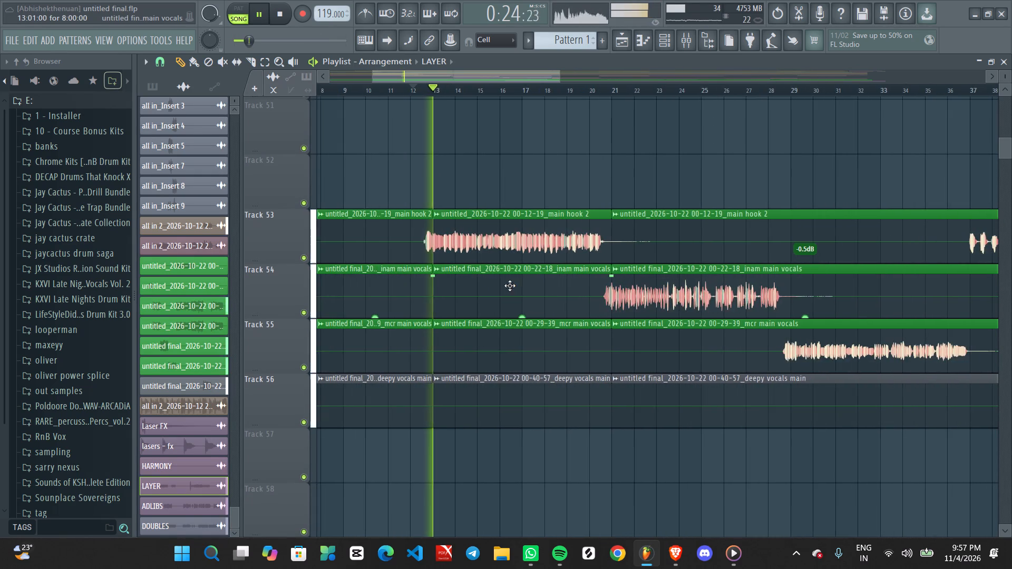
Replay the song from about bar 76 to compare the last main hook on Track 53.
scroll(526, 286, "down", 9, "ctrl")
middle_click_drag(865, 307, 679, 319)
scroll(693, 286, "up", 6, "ctrl")
key("space")
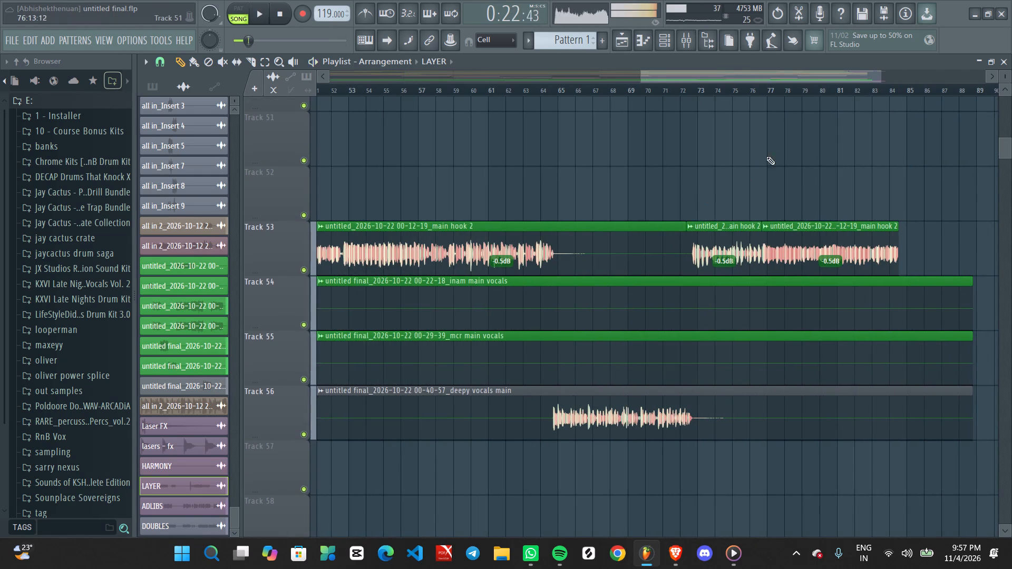
key("space")
left_click(748, 93)
scroll(791, 290, "up", 6, "ctrl")
middle_click_drag(820, 358, 781, 356)
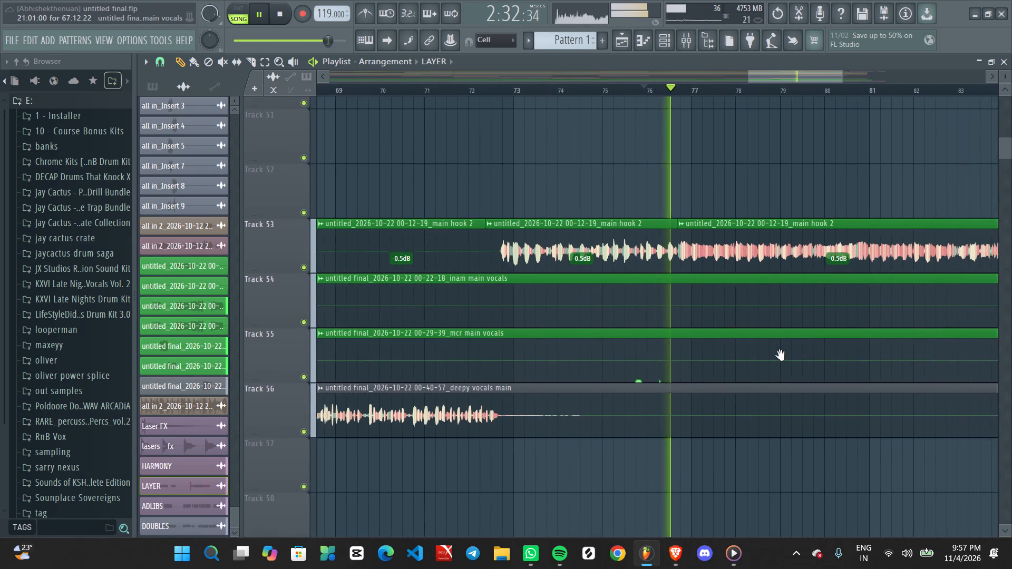
Replay the song from about bar 12 to listen to the first main hook 2 section on Track 53.
middle_click_drag(781, 356, 752, 356)
scroll(748, 355, "down", 8, "ctrl")
scroll(668, 339, "down", 2, "ctrl")
scroll(640, 334, "up", 1, "ctrl")
scroll(616, 329, "down", 4, "ctrl")
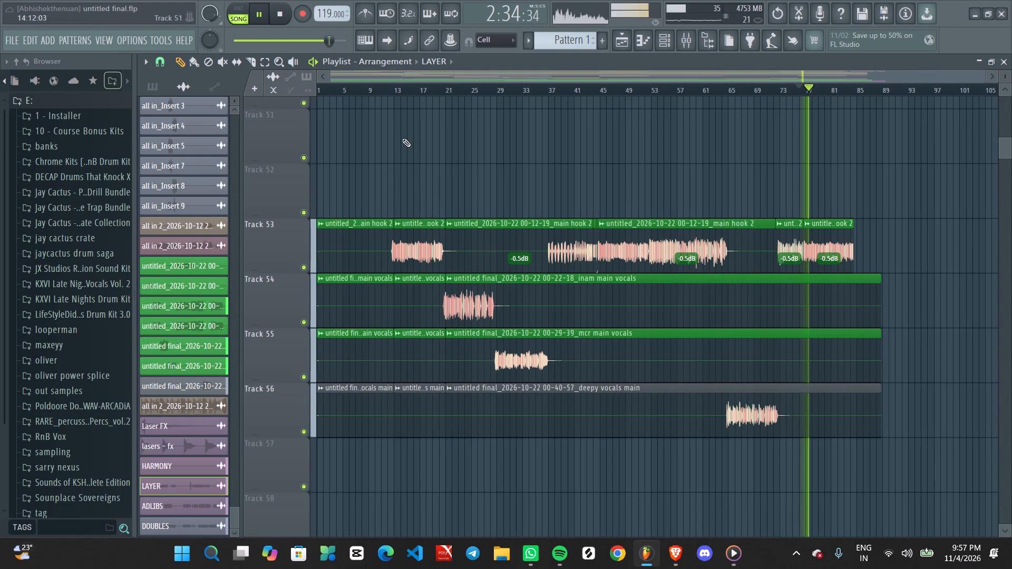
left_click(387, 85)
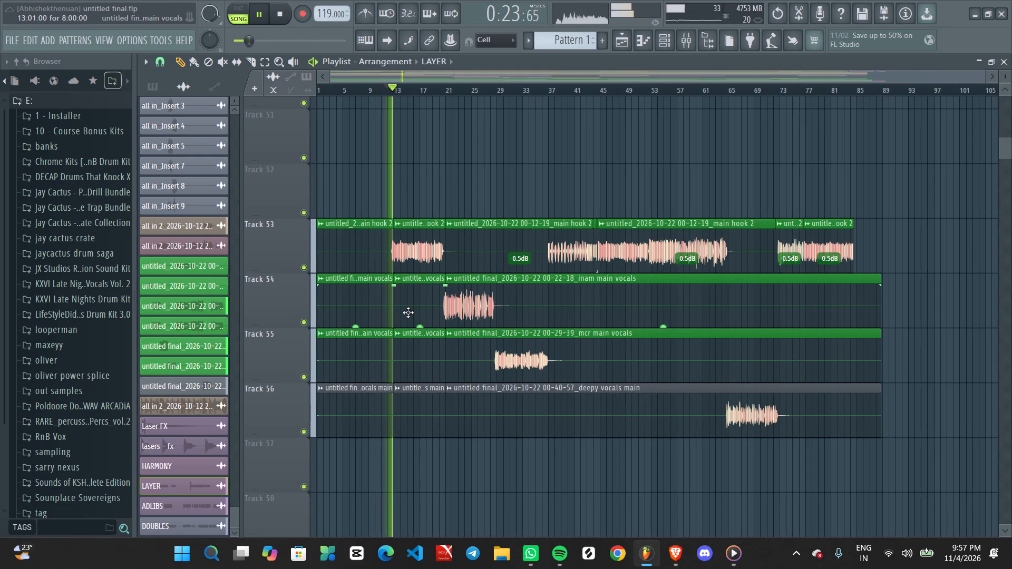
scroll(475, 314, "up", 6, "ctrl")
middle_click_drag(415, 329, 602, 329)
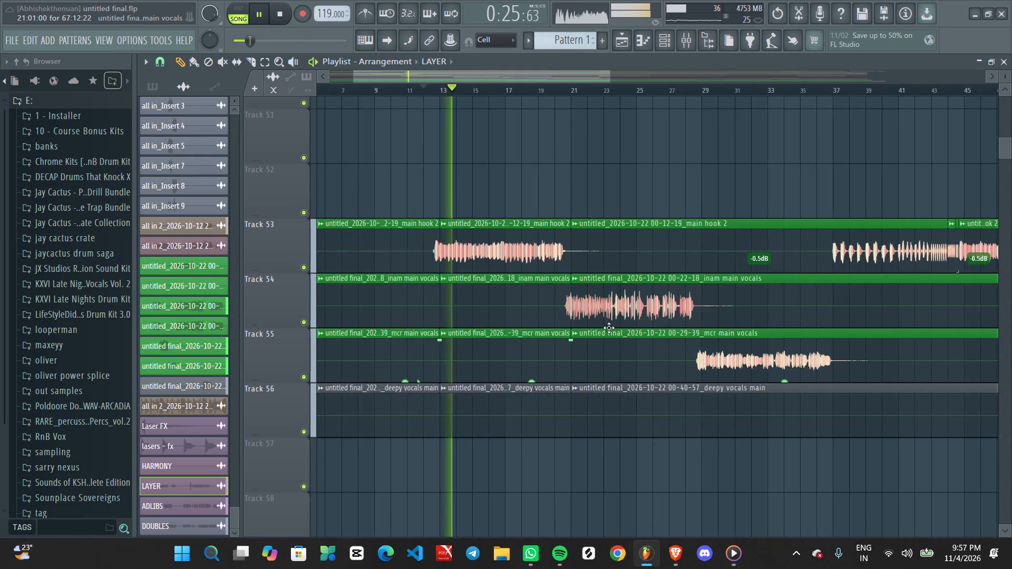
Replay the song from about bar 72 and examine the last main hook 2 clips on Track 53 while listening.
scroll(622, 325, "down", 7, "ctrl")
middle_click_drag(811, 327, 568, 336)
scroll(647, 318, "up", 6, "ctrl")
scroll(714, 278, "up", 3, "ctrl")
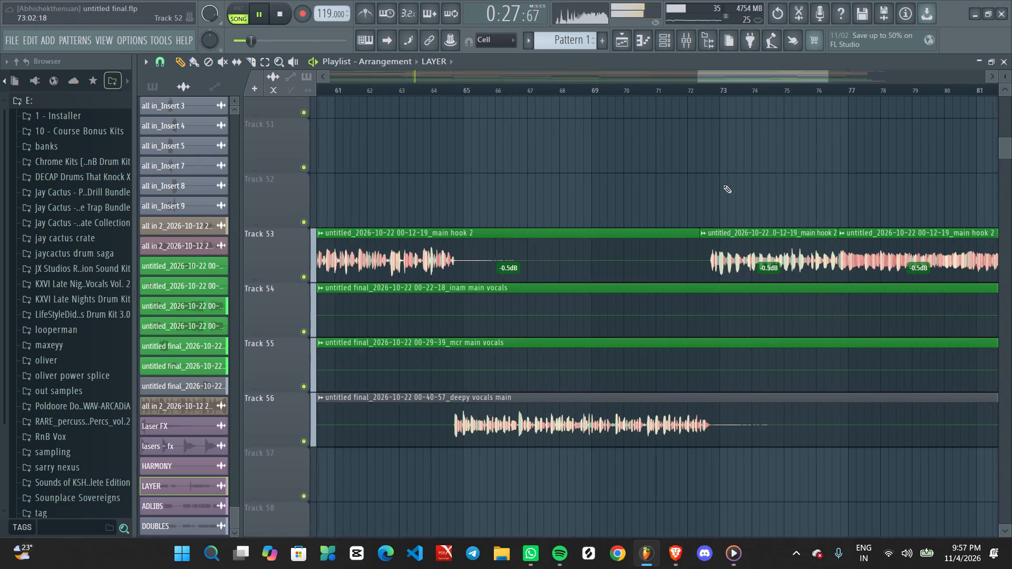
left_click(703, 89)
scroll(713, 340, "down", 8, "alt")
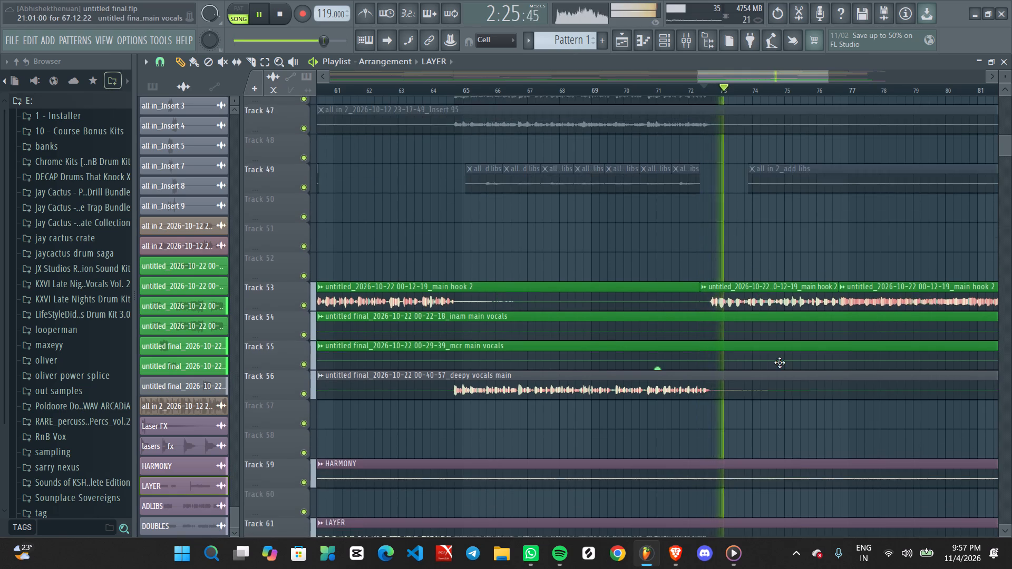
scroll(780, 362, "down", 2, "alt")
scroll(800, 362, "up", 1, "ctrl")
middle_click_drag(820, 364, 661, 364)
scroll(635, 364, "up", 1)
scroll(635, 364, "down", 5, "ctrl")
scroll(695, 351, "up", 4, "alt")
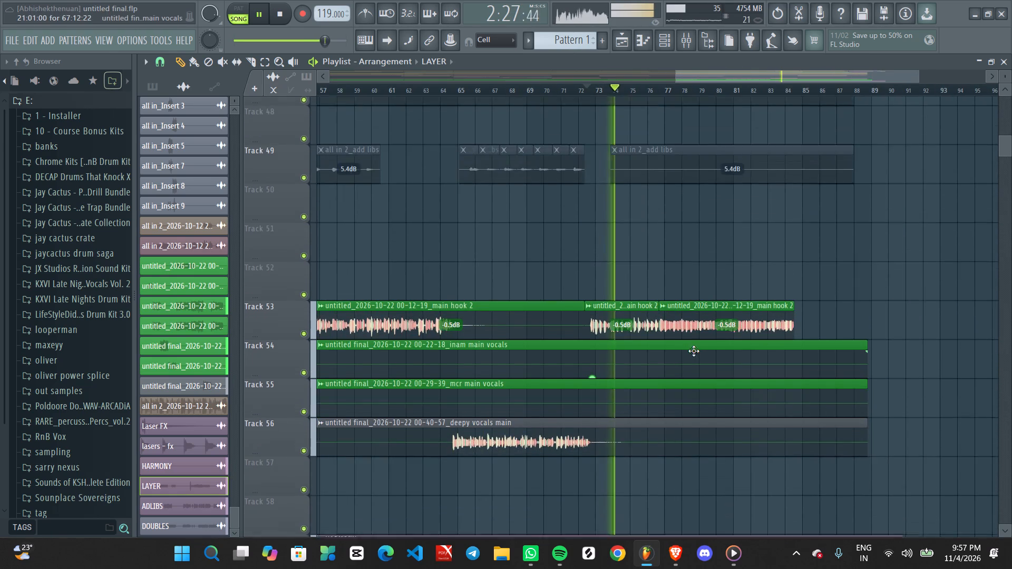
scroll(694, 351, "up", 5, "alt")
scroll(661, 360, "up", 4, "ctrl")
middle_click_drag(696, 354, 666, 366)
scroll(663, 366, "up", 3, "ctrl")
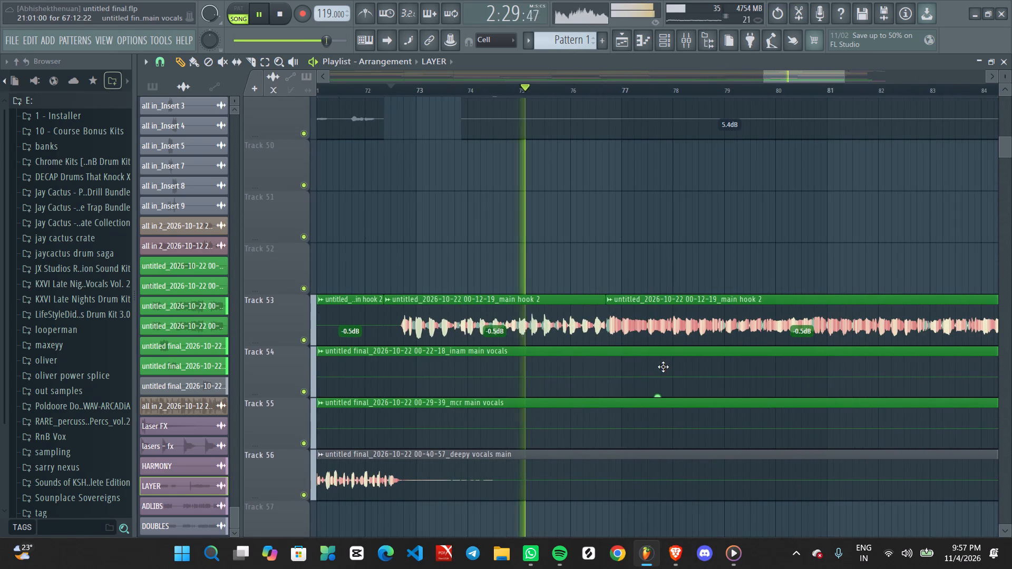
scroll(611, 409, "up", 1, "ctrl")
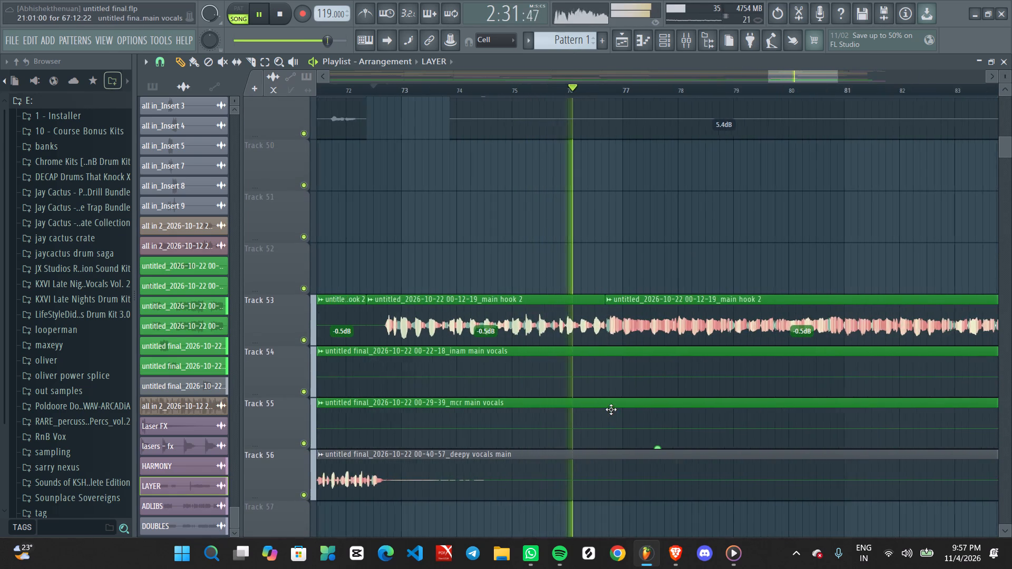
scroll(611, 409, "up", 2, "ctrl")
middle_click_drag(682, 394, 679, 307)
scroll(659, 295, "down", 5, "alt")
scroll(652, 316, "up", 3, "ctrl")
middle_click(687, 320)
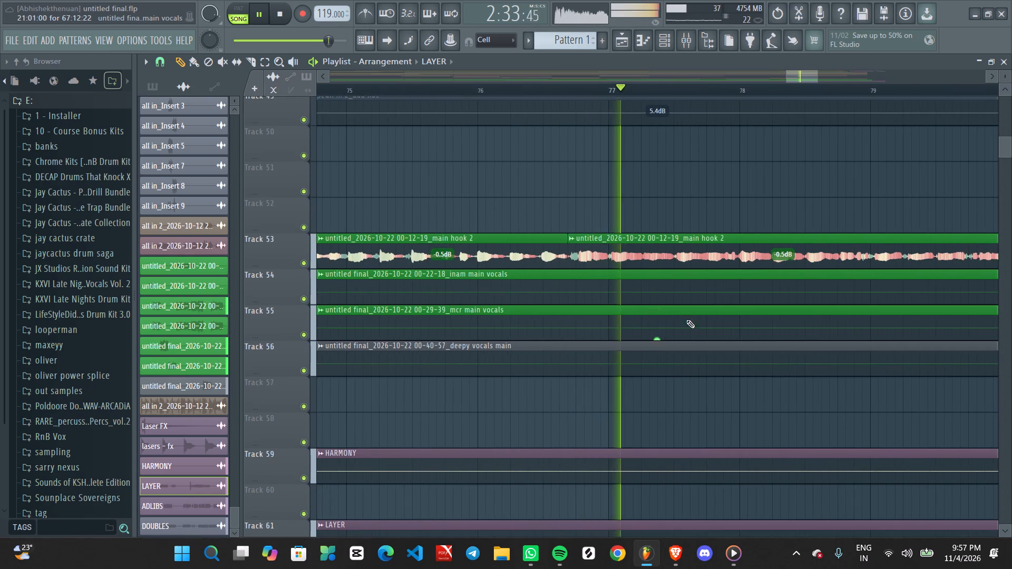
scroll(686, 320, "down", 8, "ctrl")
scroll(736, 327, "up", 1, "ctrl")
middle_click_drag(795, 325, 672, 349)
scroll(651, 344, "down", 2, "ctrl")
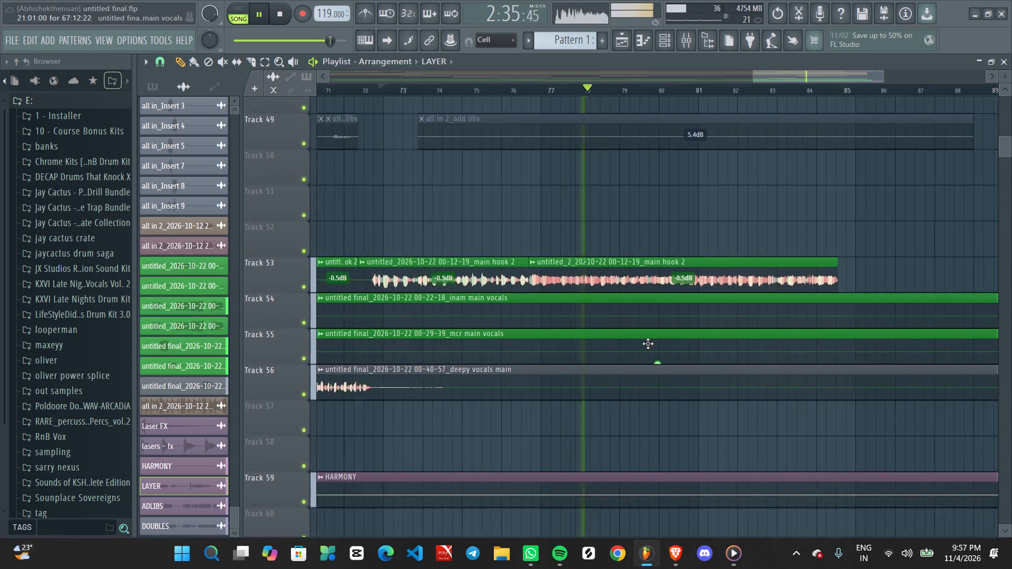
scroll(648, 344, "down", 5, "ctrl")
scroll(685, 344, "up", 6, "ctrl")
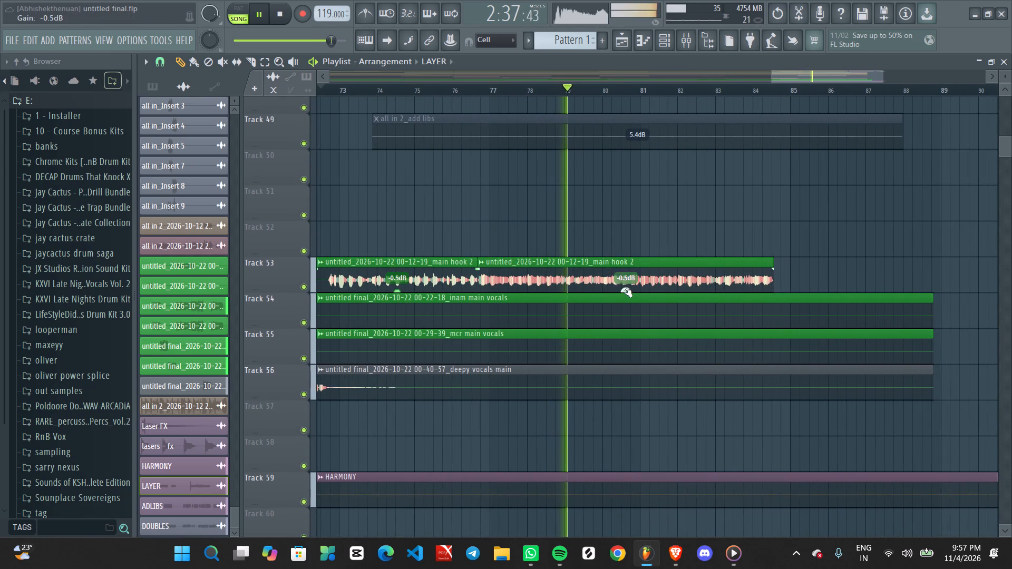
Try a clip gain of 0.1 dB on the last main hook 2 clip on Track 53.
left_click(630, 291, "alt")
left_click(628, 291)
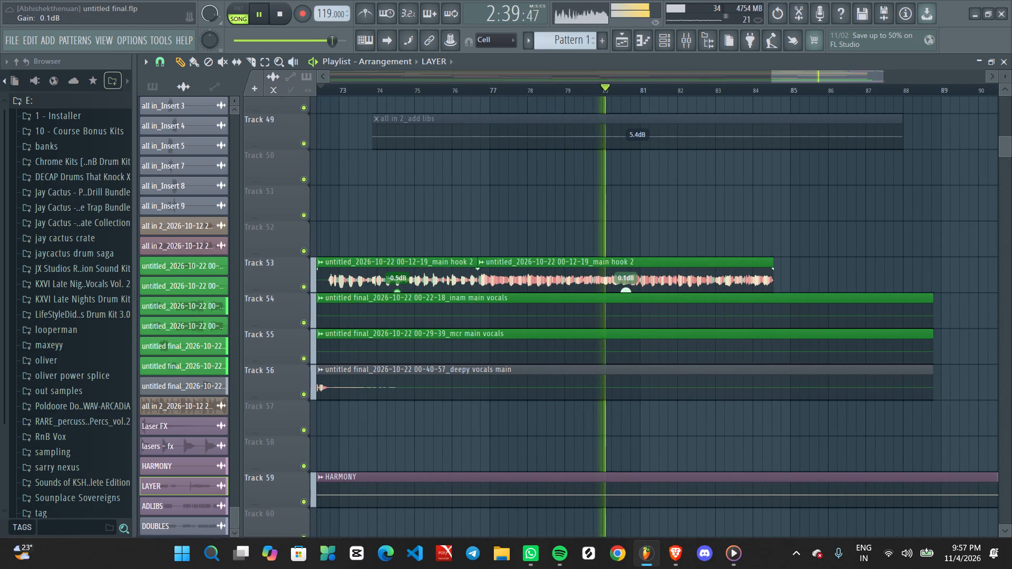
Examine the vocal clips on Tracks 49 to 63 while the last hook plays to its end.
scroll(629, 298, "down", 4, "ctrl")
scroll(631, 304, "up", 5, "ctrl")
middle_click_drag(677, 307, 644, 305)
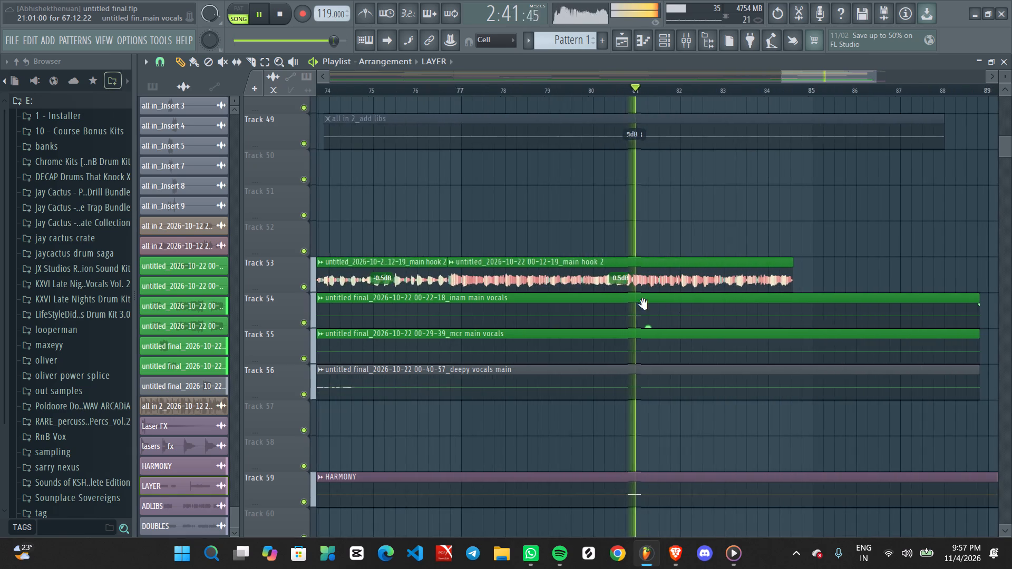
middle_click_drag(644, 305, 629, 303)
scroll(627, 303, "down", 8, "alt")
scroll(630, 307, "down", 13, "ctrl")
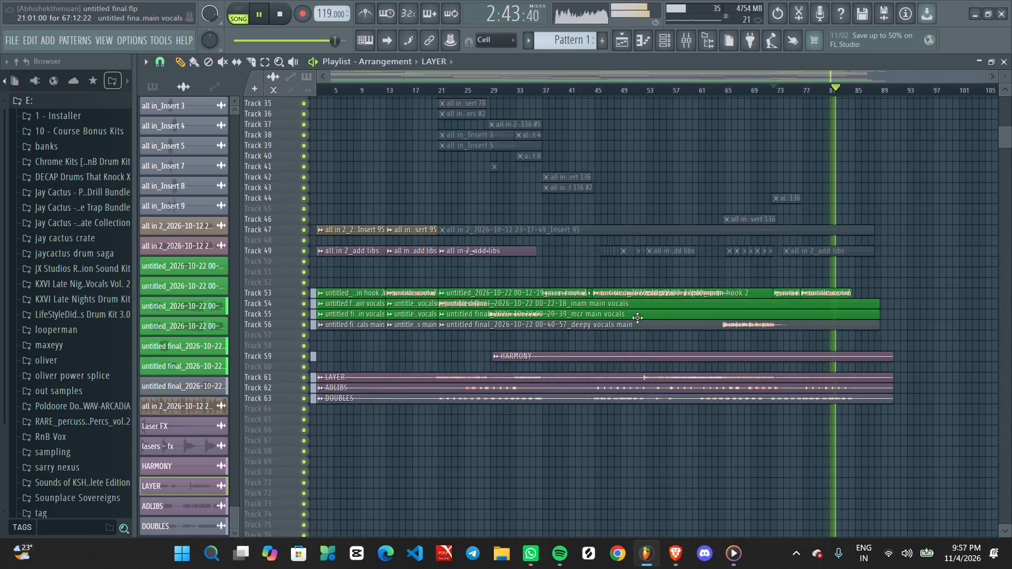
scroll(771, 326, "up", 7, "alt")
scroll(873, 327, "up", 3, "ctrl")
middle_click_drag(849, 323, 580, 374)
scroll(811, 325, "up", 1)
scroll(557, 364, "down", 5, "ctrl")
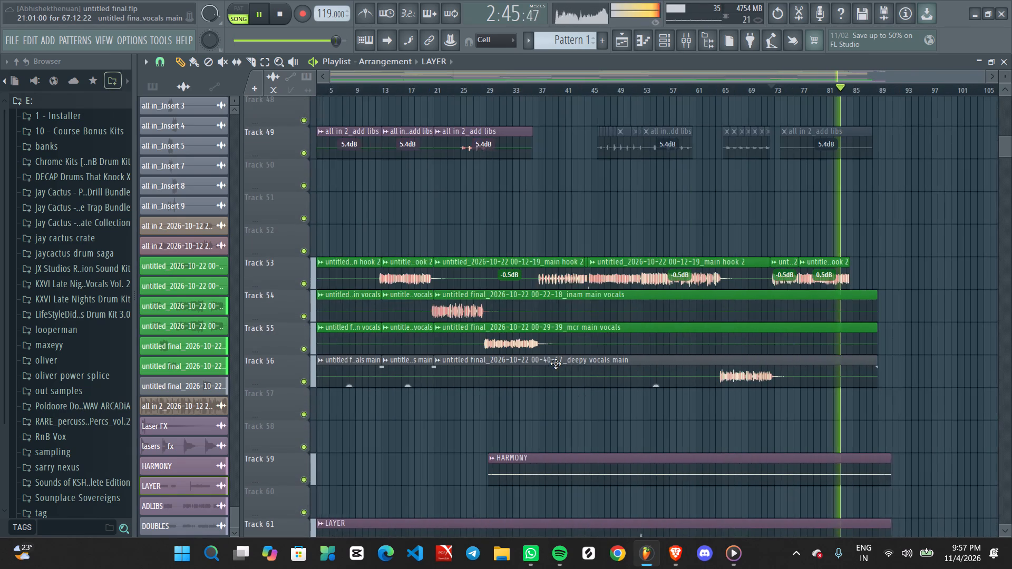
scroll(556, 364, "down", 4, "ctrl")
scroll(732, 348, "down", 3, "ctrl")
scroll(730, 347, "up", 2)
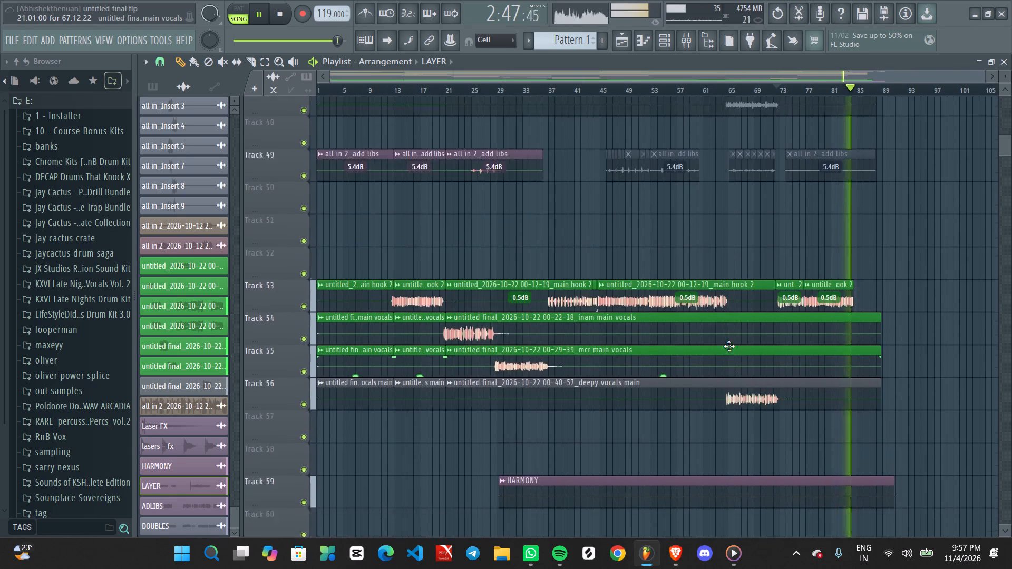
Examine the instrument and drum clips on Tracks 1 to 18 while the outro plays.
scroll(729, 346, "up", 5)
scroll(729, 346, "up", 20)
scroll(729, 346, "up", 7)
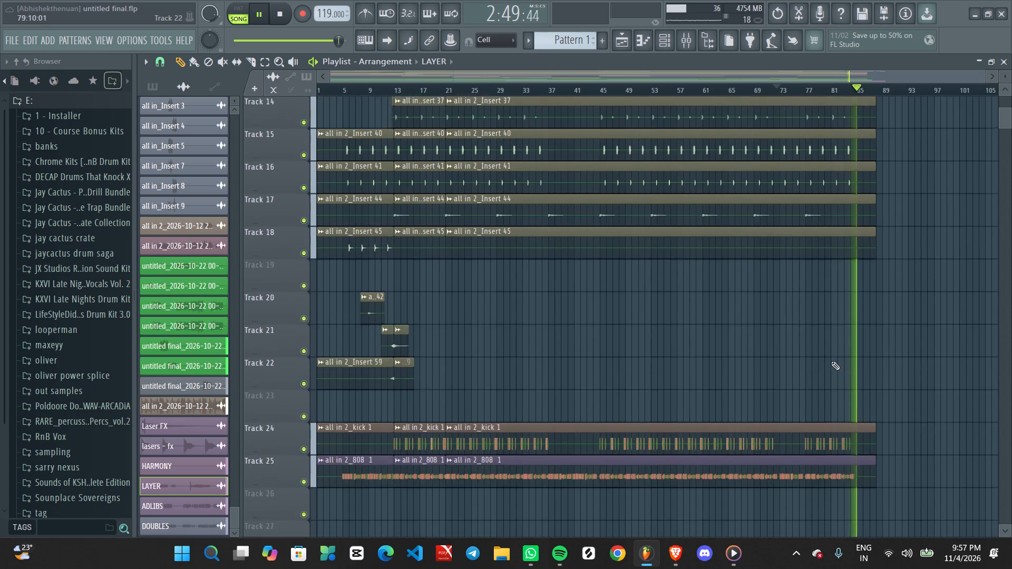
scroll(835, 361, "up", 20)
scroll(841, 361, "down", 6, "ctrl")
scroll(863, 353, "up", 5, "ctrl")
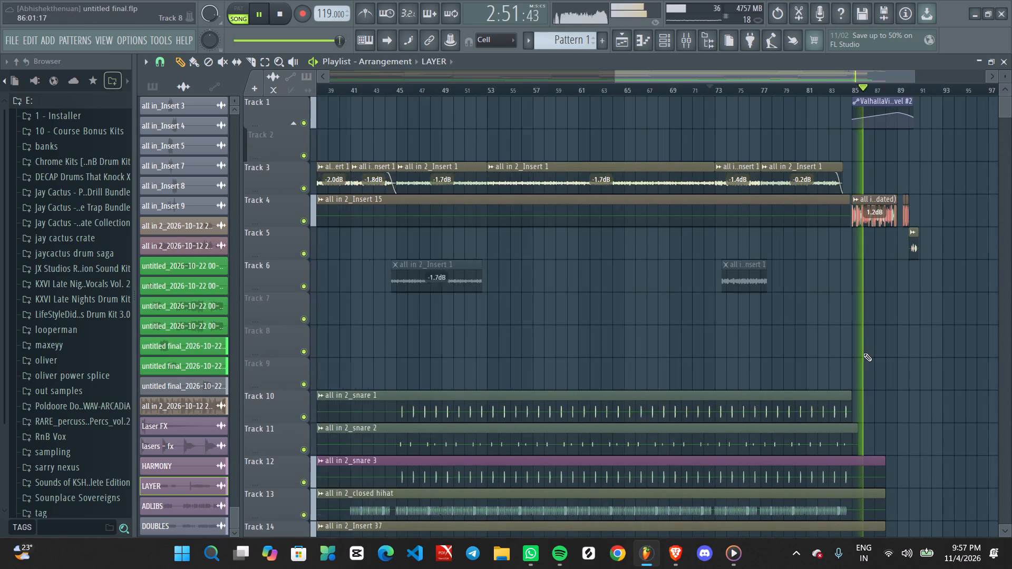
middle_click_drag(902, 345, 597, 337)
scroll(573, 328, "down", 9, "ctrl")
scroll(531, 344, "up", 3, "ctrl")
middle_click_drag(526, 354, 780, 352)
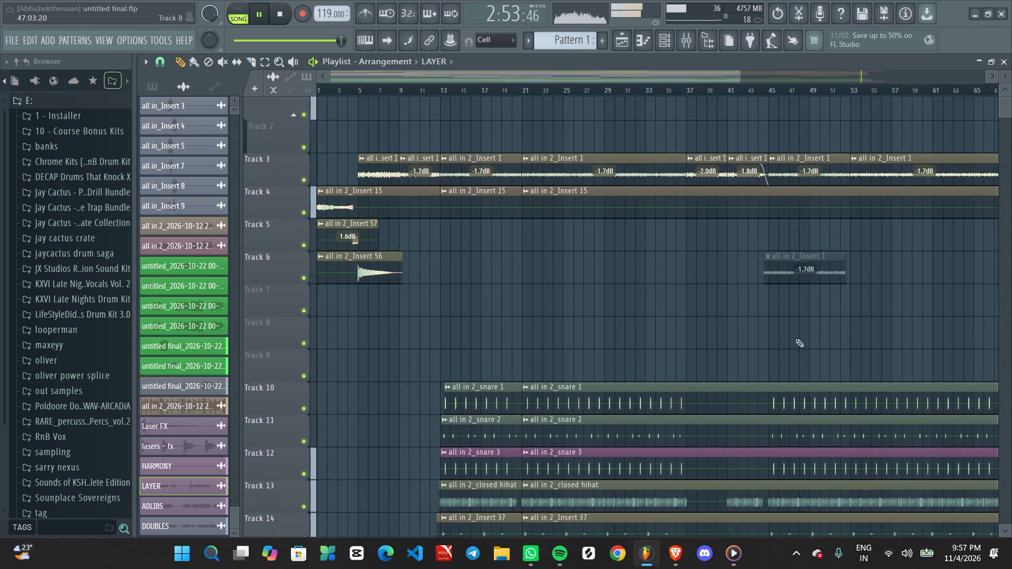
scroll(815, 329, "down", 9, "ctrl")
middle_click_drag(919, 318, 654, 300)
middle_click_drag(676, 376, 656, 276)
middle_click_drag(652, 424, 644, 327)
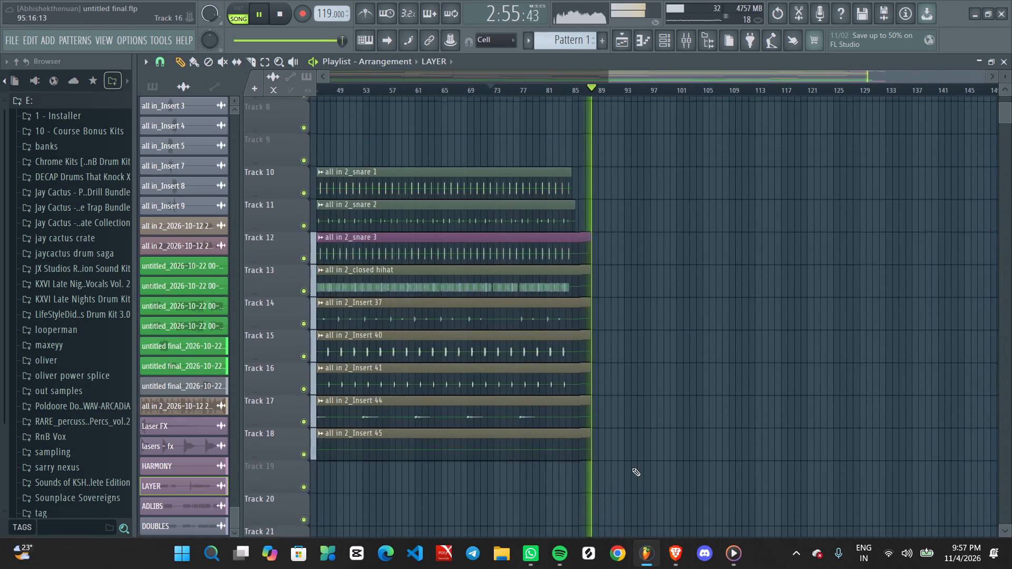
Examine the clips from Track 18 down to the vocal tracks as the song plays out.
middle_click_drag(629, 468, 636, 369)
middle_click_drag(631, 474, 676, 291)
middle_click_drag(612, 467, 612, 409)
middle_click_drag(644, 487, 644, 349)
middle_click_drag(641, 472, 642, 405)
middle_click_drag(643, 456, 646, 419)
middle_click_drag(663, 456, 663, 293)
middle_click_drag(661, 417, 658, 256)
middle_click_drag(678, 398, 667, 259)
middle_click_drag(667, 456, 661, 301)
middle_click_drag(658, 436, 656, 263)
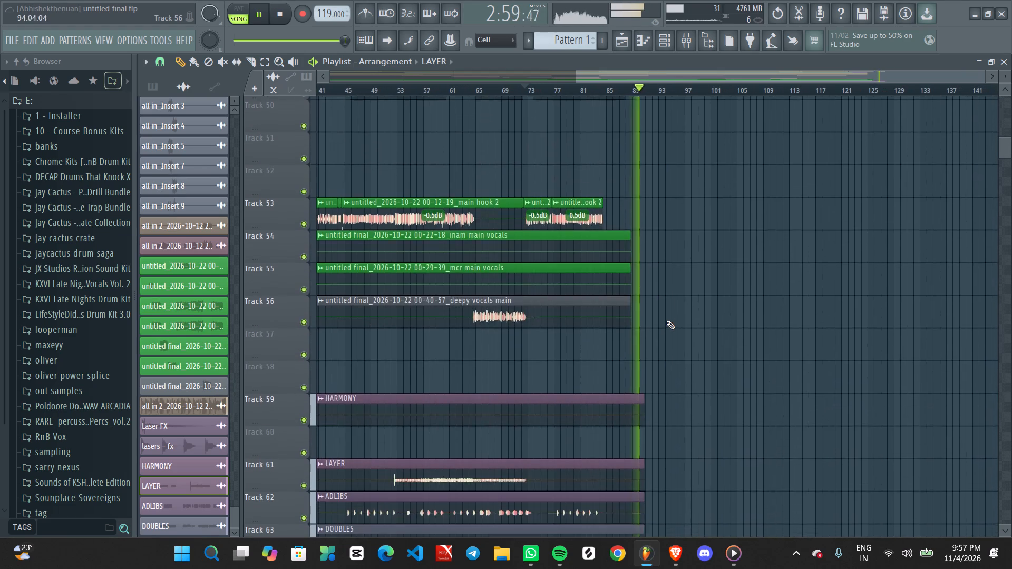
scroll(651, 311, "down", 6, "ctrl")
scroll(877, 322, "up", 2, "ctrl")
middle_click_drag(925, 324, 822, 335)
scroll(804, 333, "down", 6, "ctrl")
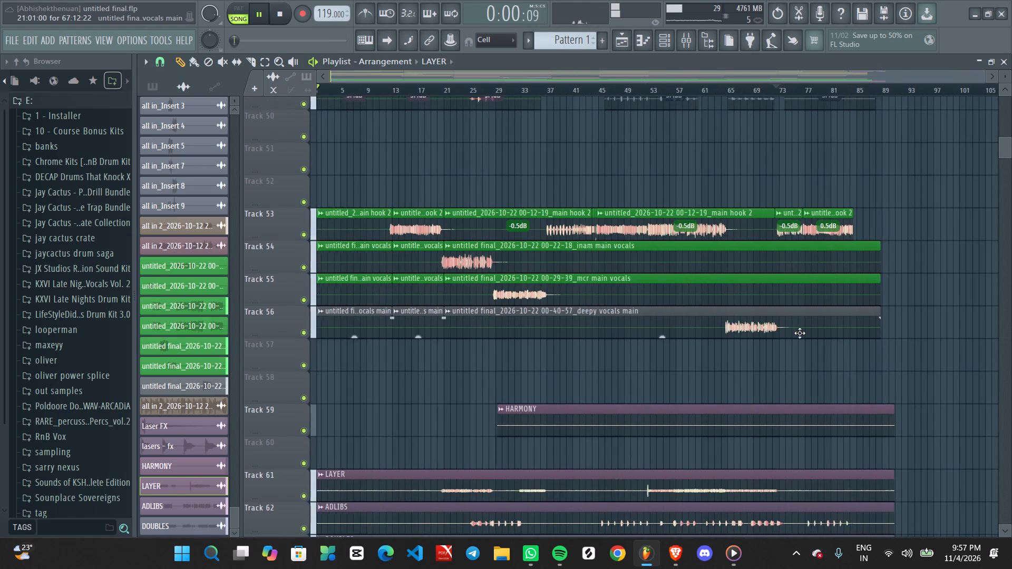
Restart playback from about bar 72 to listen to the last main hook on Track 53 again.
scroll(800, 333, "down", 2, "ctrl")
key("space")
scroll(844, 331, "up", 3, "ctrl")
middle_click_drag(898, 325, 847, 325)
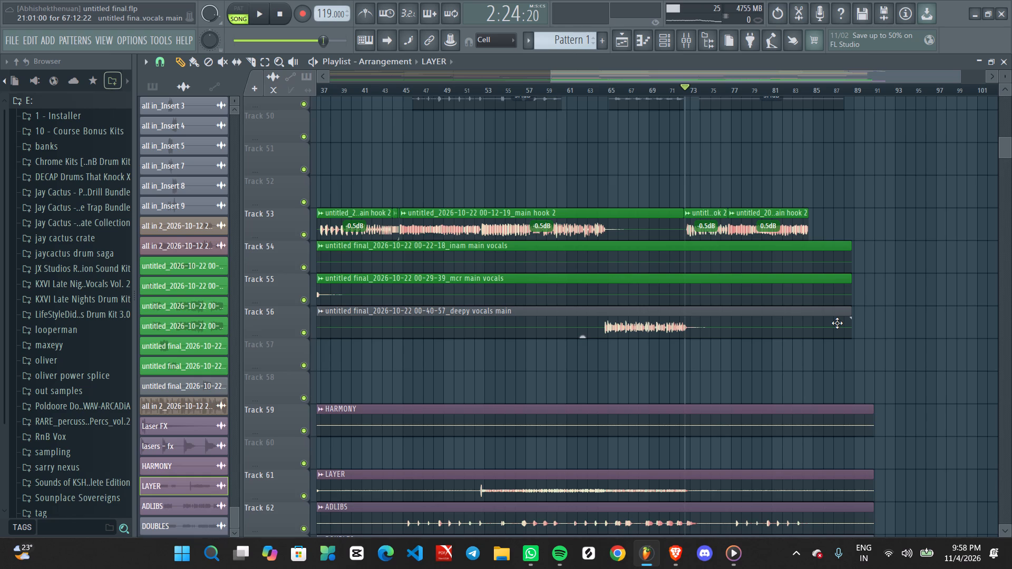
key("space")
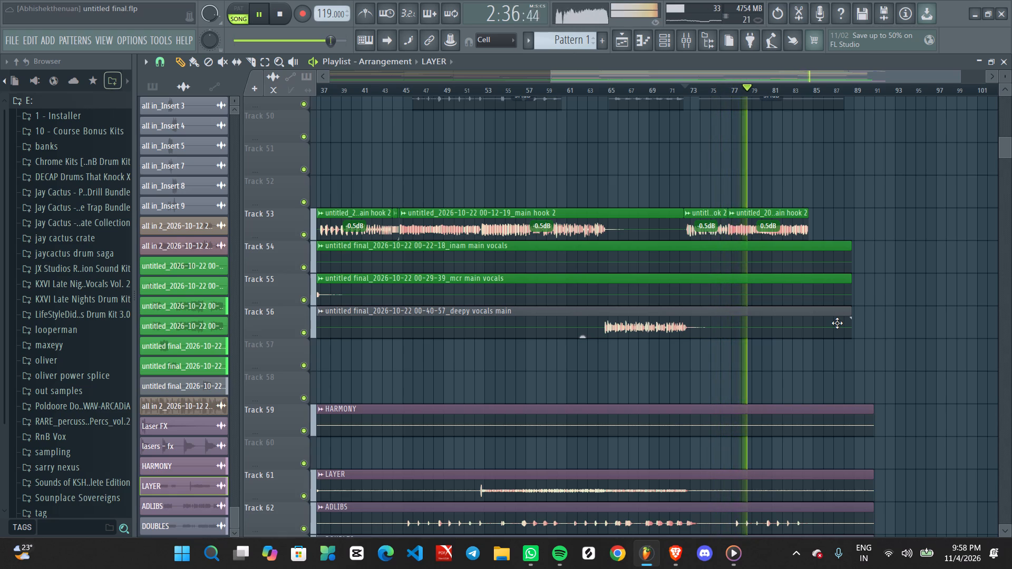
Inspect the last main hook 2 clip's channel settings and the effects on the main hook 2 mixer insert.
double_click(747, 224)
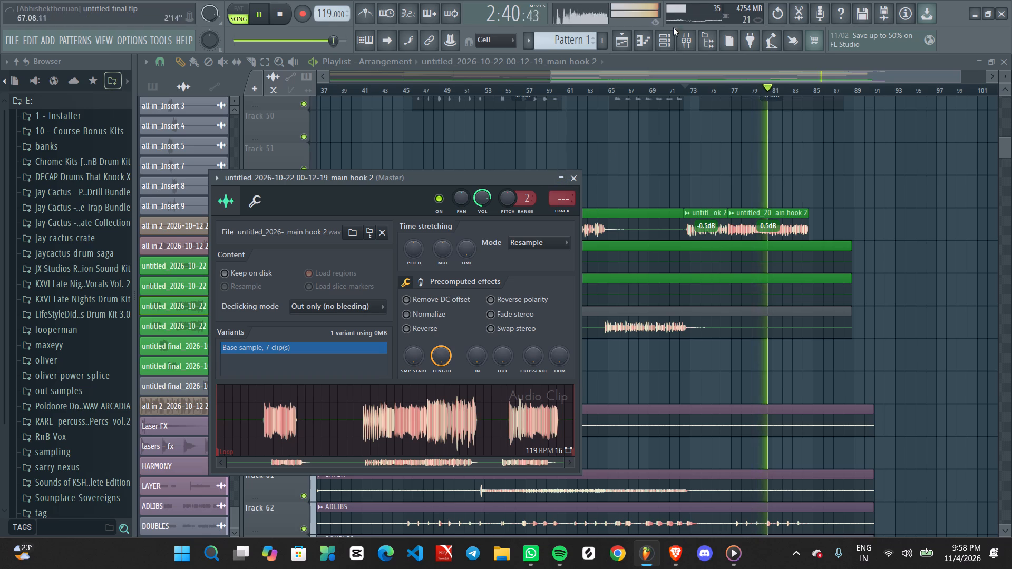
left_click(684, 33)
scroll(628, 181, "down", 13)
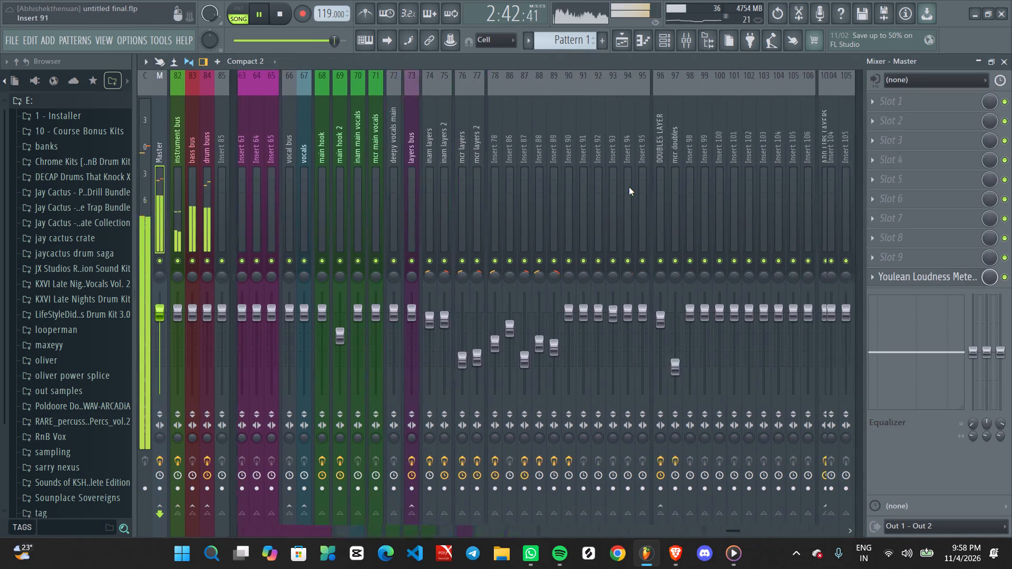
scroll(351, 199, "up", 2)
left_click(399, 168)
left_click(379, 173)
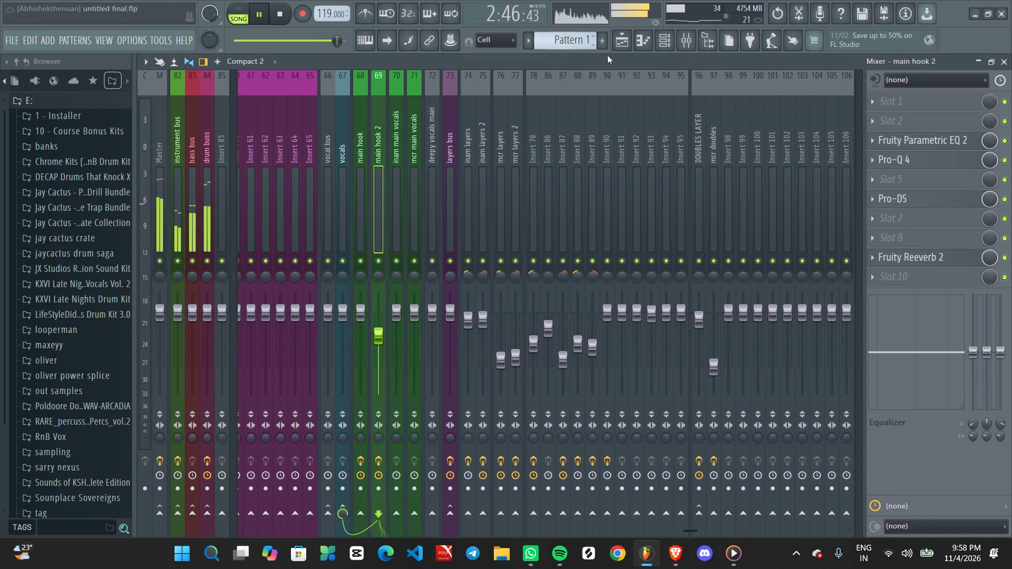
left_click(627, 44)
Listen to the song through to its end in the playlist and stop playback.
scroll(707, 85, "down", 7)
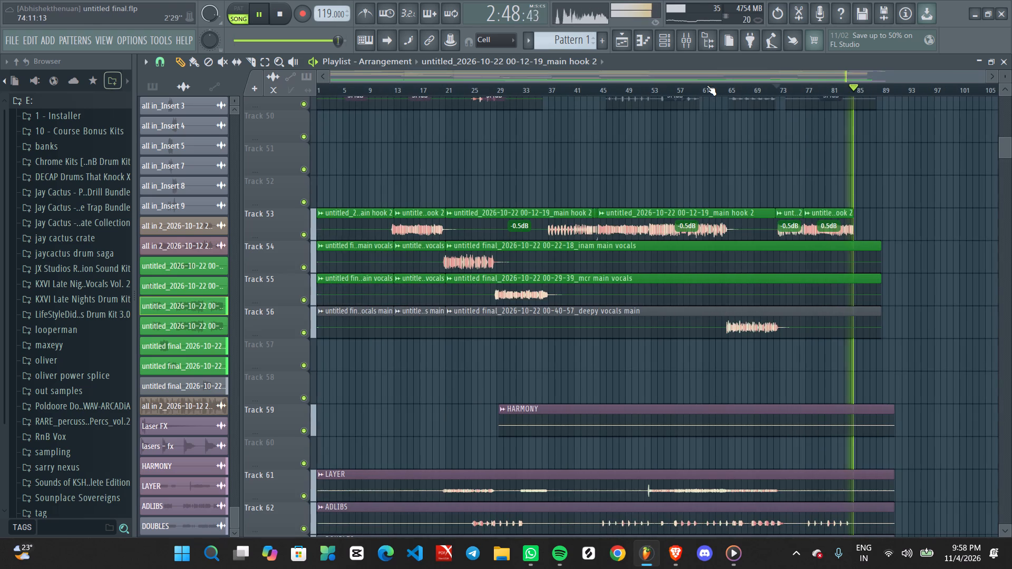
scroll(707, 85, "down", 7)
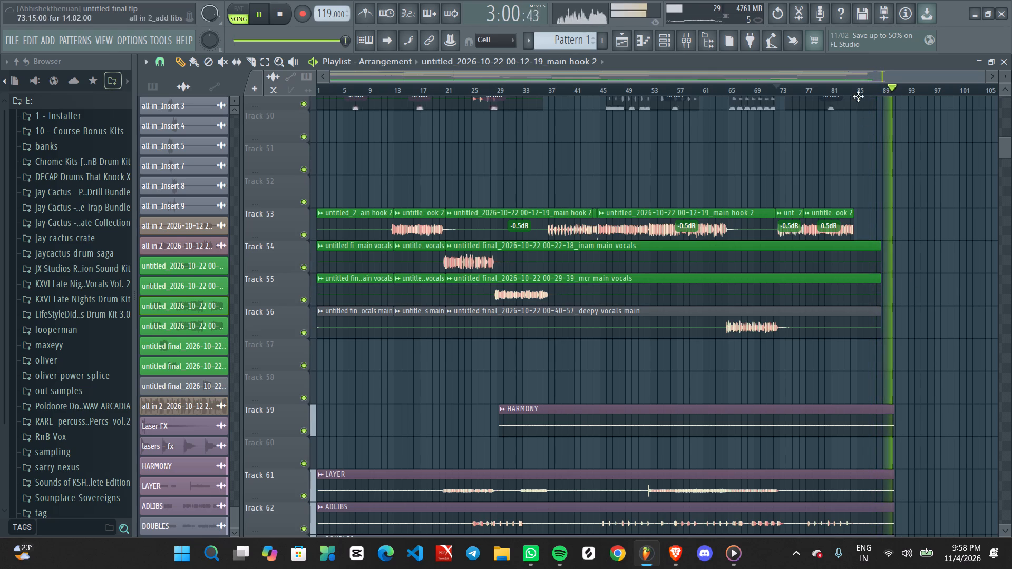
scroll(857, 90, "down", 7)
middle_click_drag(935, 199, 675, 271)
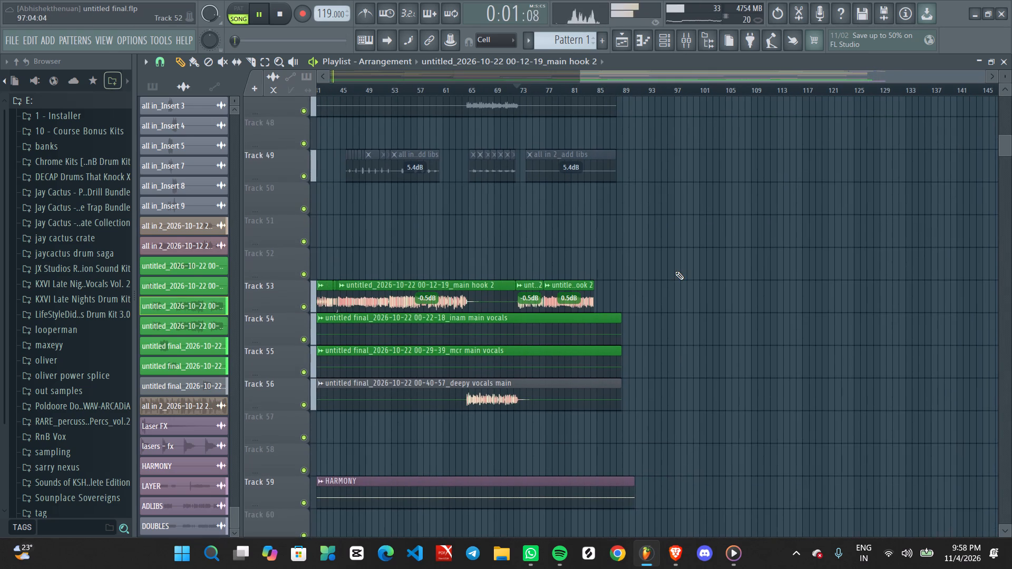
key("space")
Look over the whole arrangement from the DOUBLES clip on Track 63 up to Track 1.
scroll(693, 292, "down", 5)
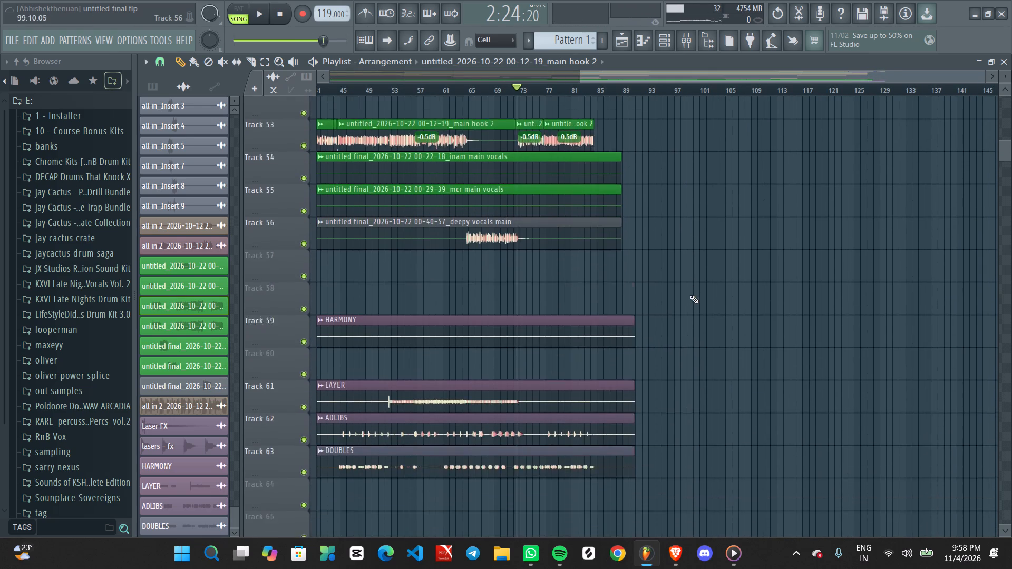
scroll(690, 295, "down", 2)
scroll(555, 349, "up", 1)
middle_click_drag(468, 362, 908, 383)
scroll(595, 344, "down", 4, "ctrl")
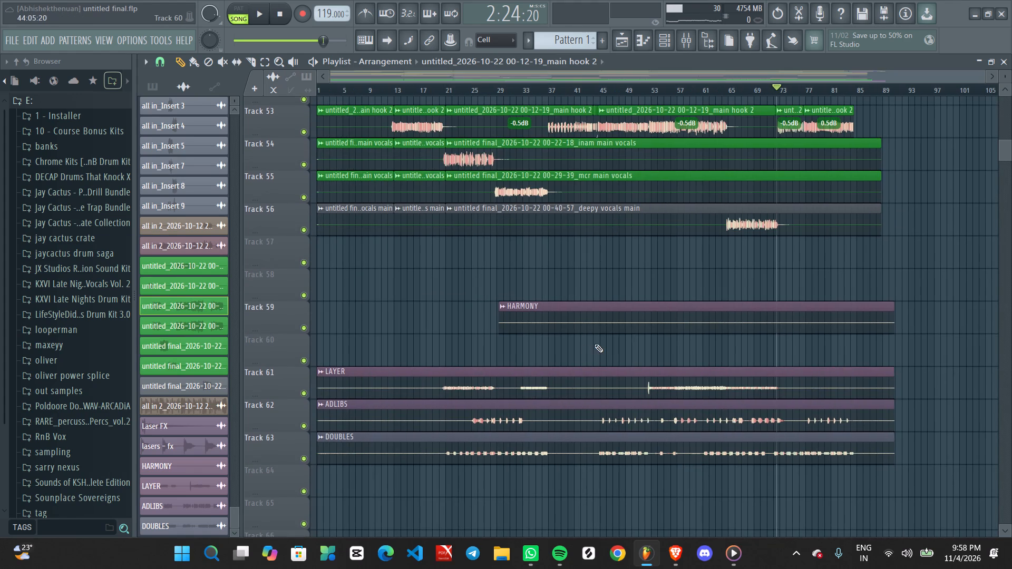
scroll(595, 344, "down", 4, "ctrl")
scroll(583, 348, "up", 2)
scroll(583, 348, "down", 1)
scroll(583, 348, "up", 5)
scroll(583, 346, "up", 20)
scroll(583, 346, "up", 6)
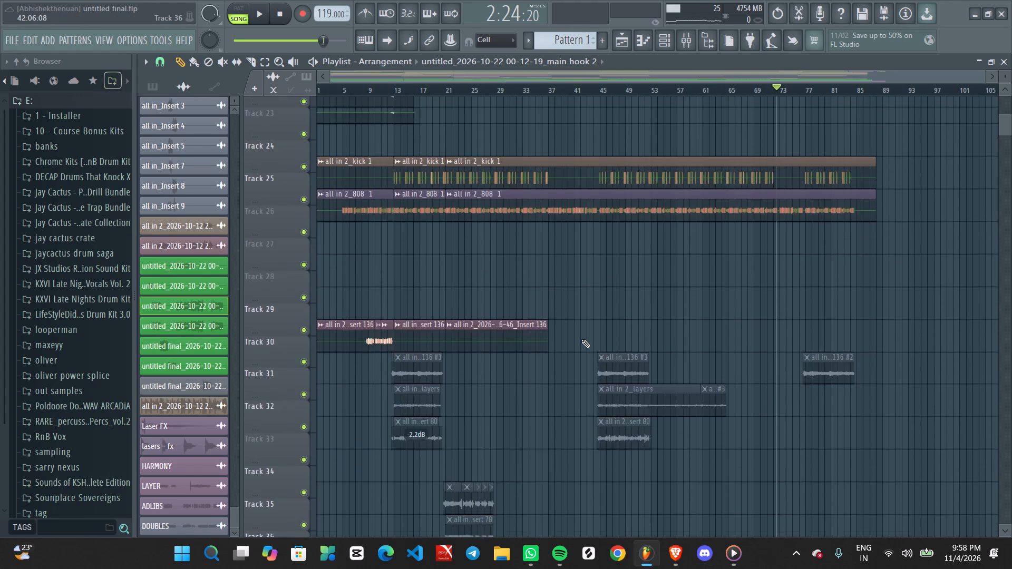
scroll(581, 339, "up", 20)
scroll(581, 339, "up", 10)
scroll(580, 339, "down", 7, "ctrl")
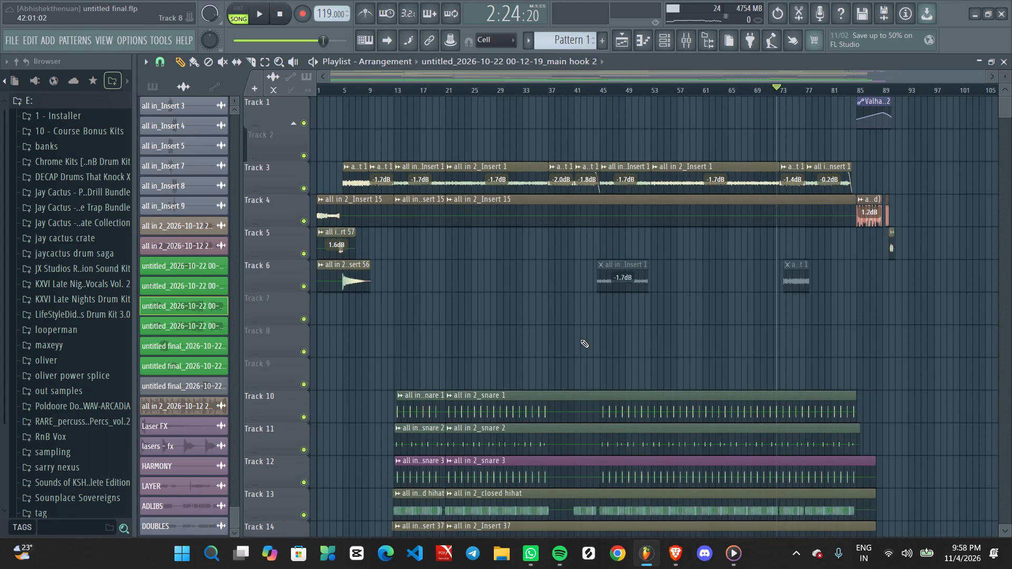
Save the project.
key("ctrl+s")
key("ctrl+s")
key("ctrl+s")
key("ctrl+s")
key("ctrl+s")
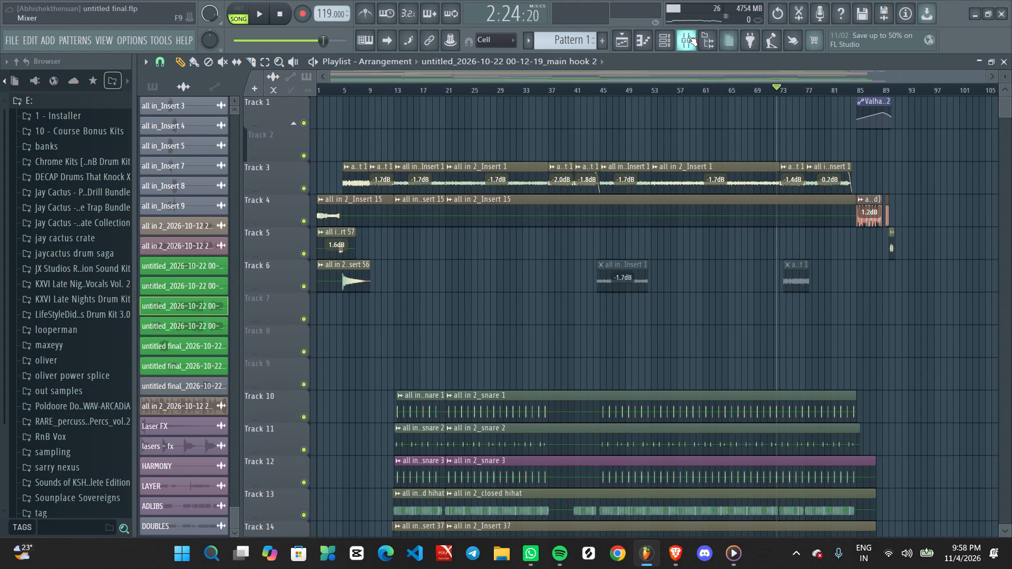
Play the song and check the Master's loudness in Youlean Loudness Meter 2, postponing the plugin update.
left_click(688, 36)
left_click(162, 152)
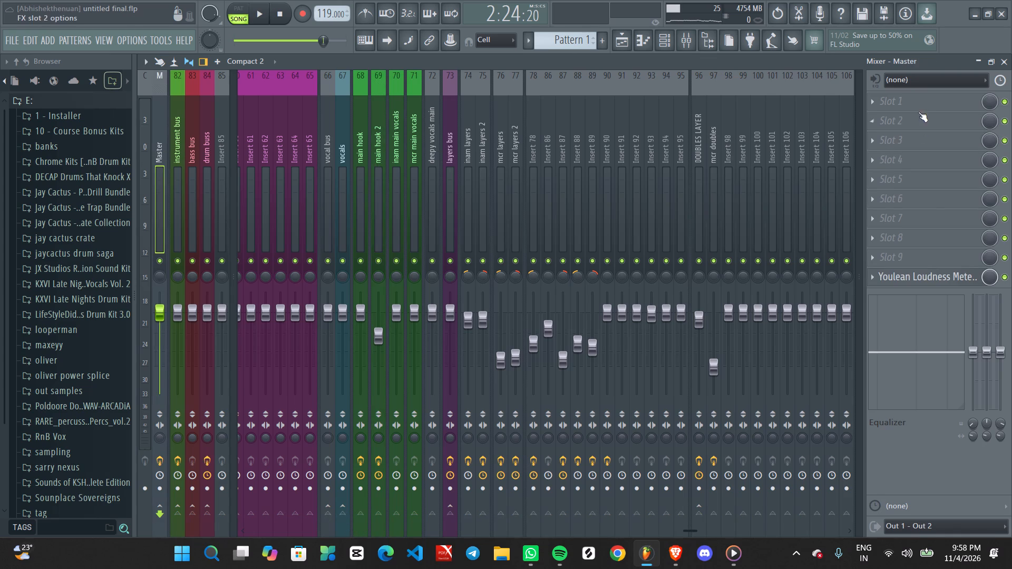
left_click(914, 273)
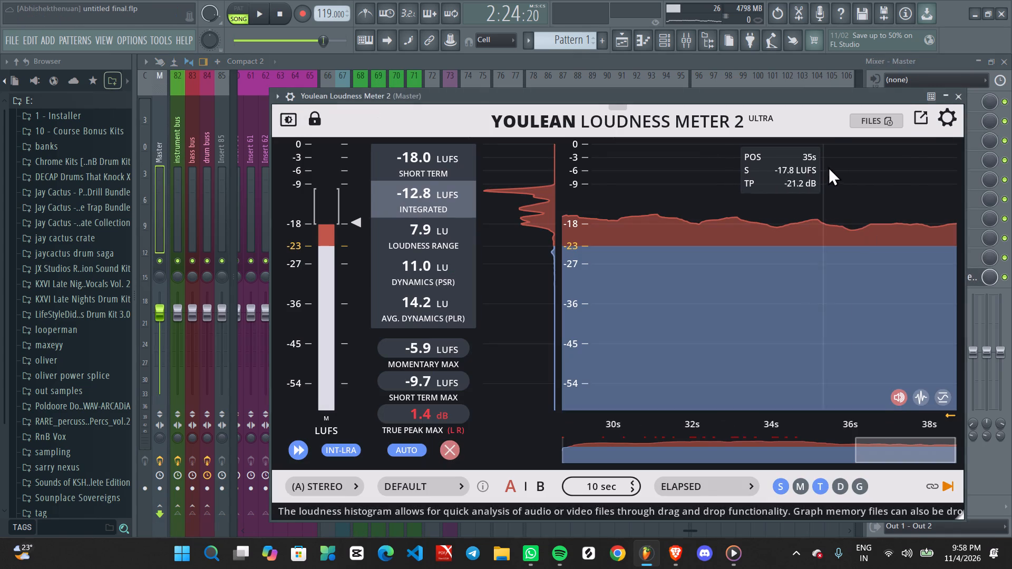
key("space")
left_click_drag(803, 100, 773, 100)
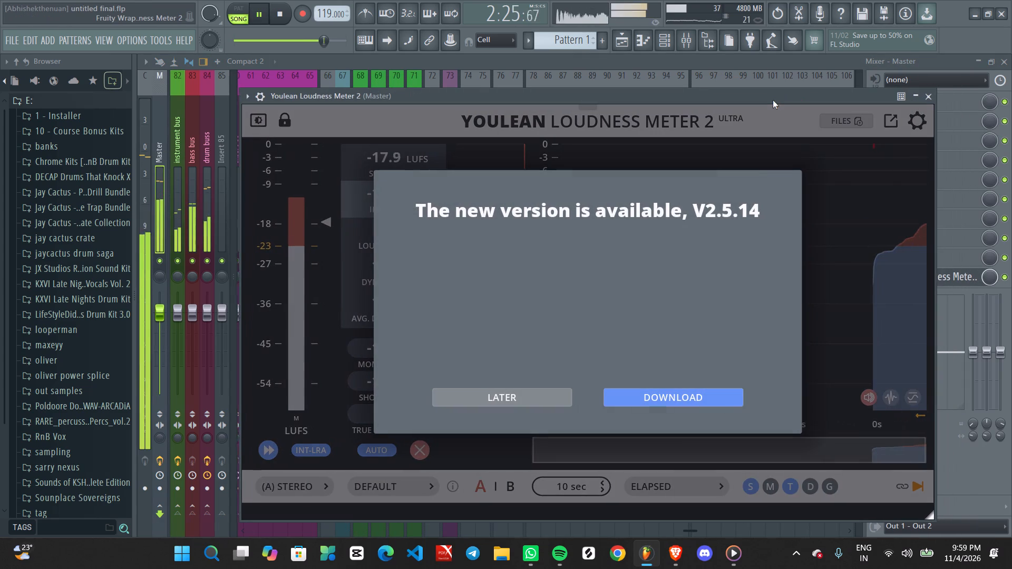
left_click_drag(773, 100, 772, 100)
left_click(548, 394)
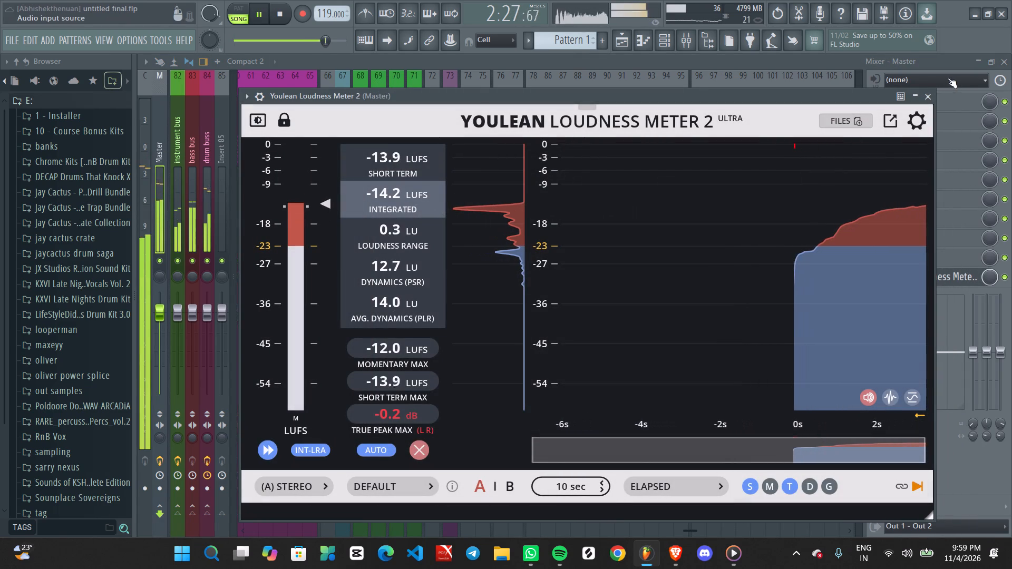
left_click(929, 94)
Replace the Youlean Loudness Meter in slot 10 of the Master with WLM Plus Stereo.
left_click(870, 281)
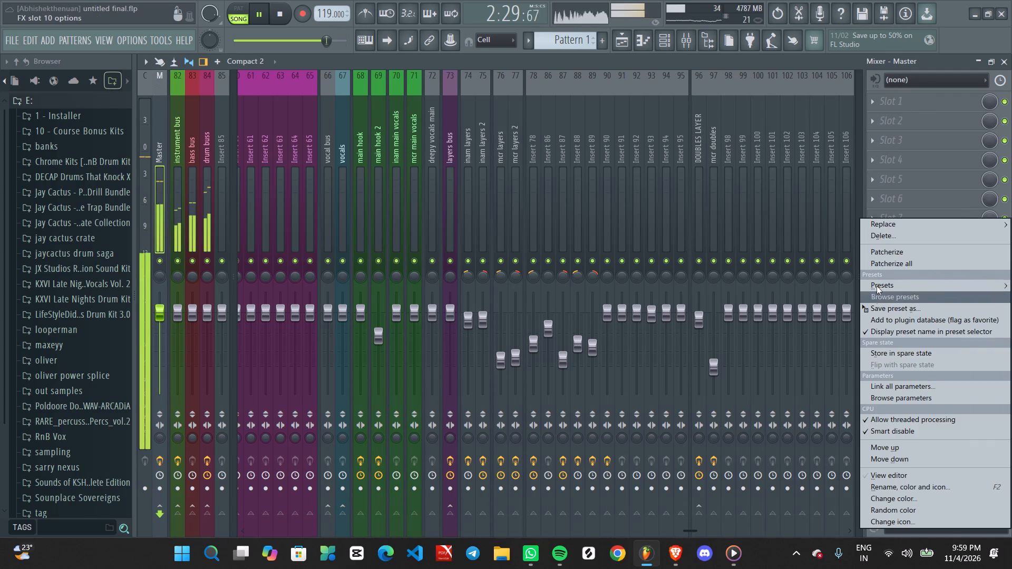
left_click(891, 235)
left_click(884, 275)
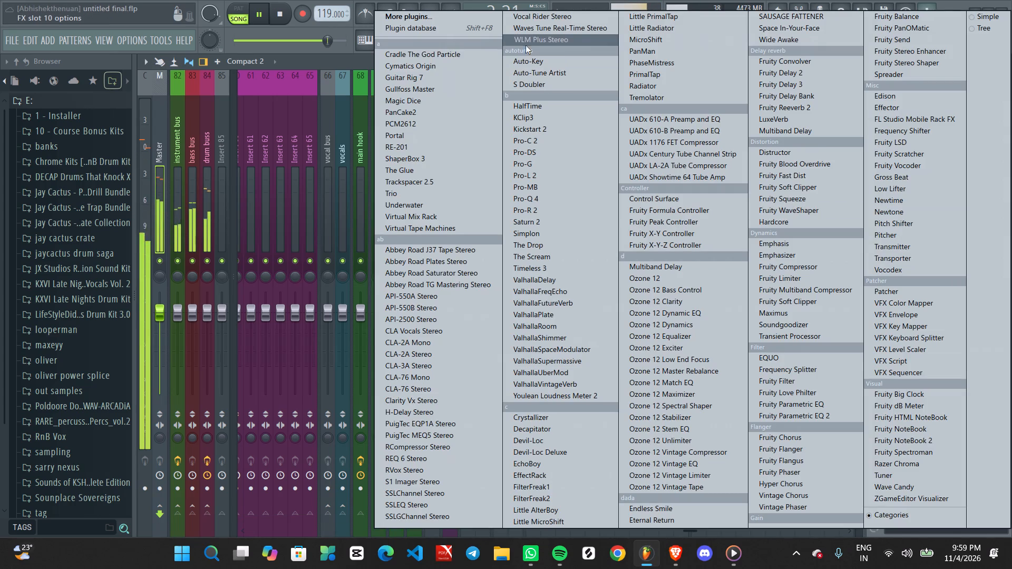
left_click(546, 41)
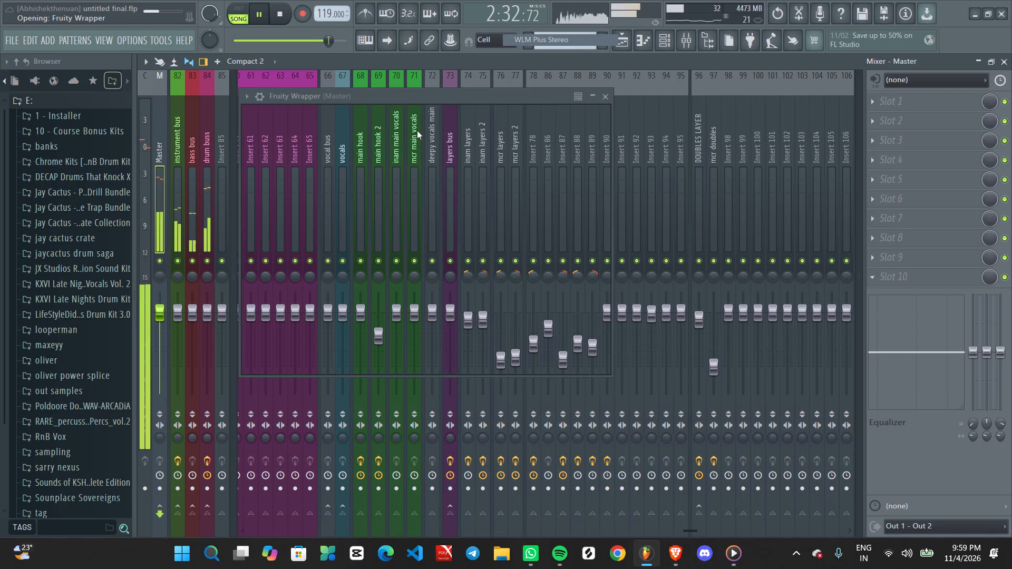
Detach the WLM Plus Stereo window, check the Master's loudness during playback and close the meter.
left_click_drag(451, 96, 416, 64)
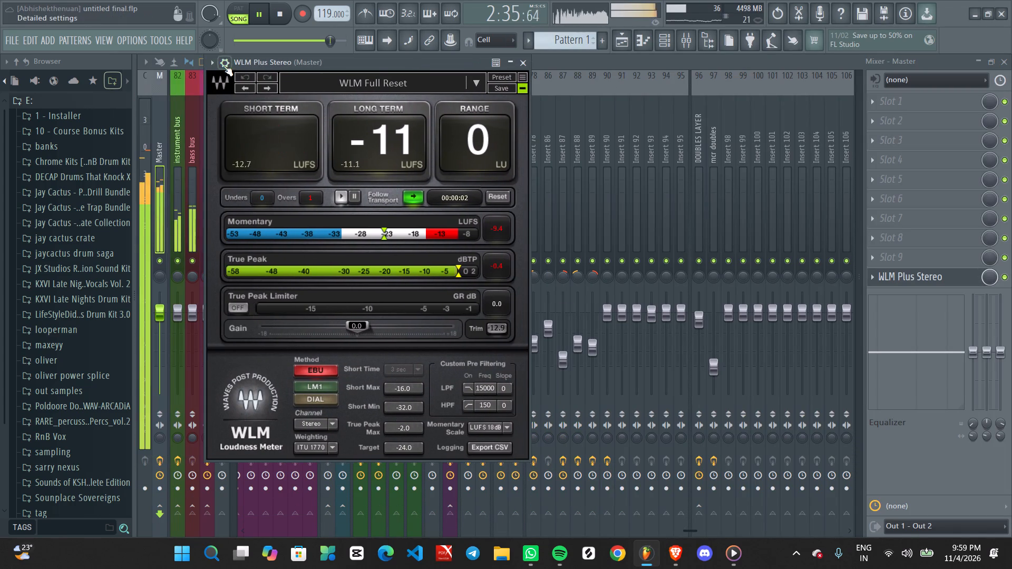
left_click(210, 68)
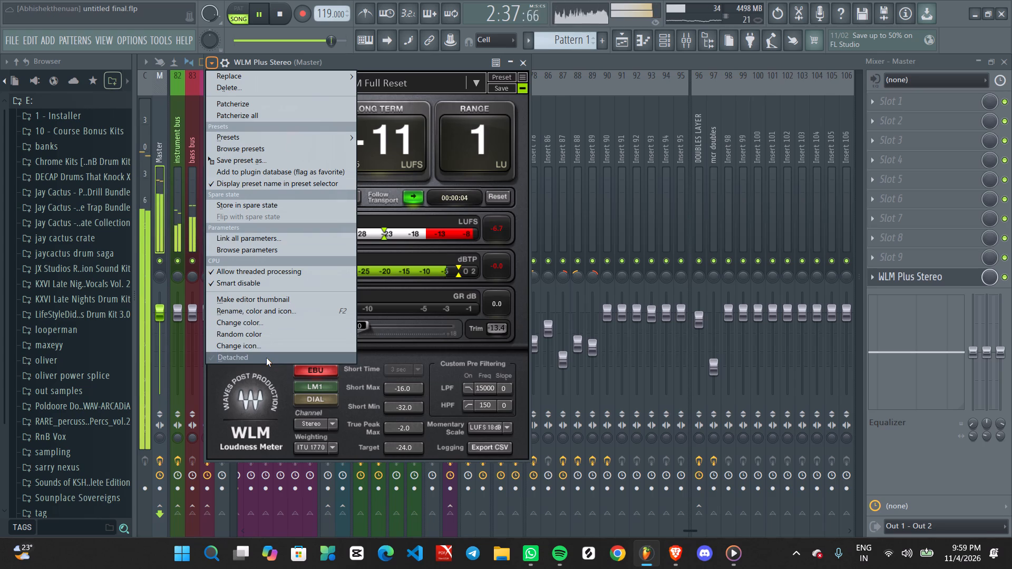
left_click(266, 358)
left_click_drag(385, 61, 238, 17)
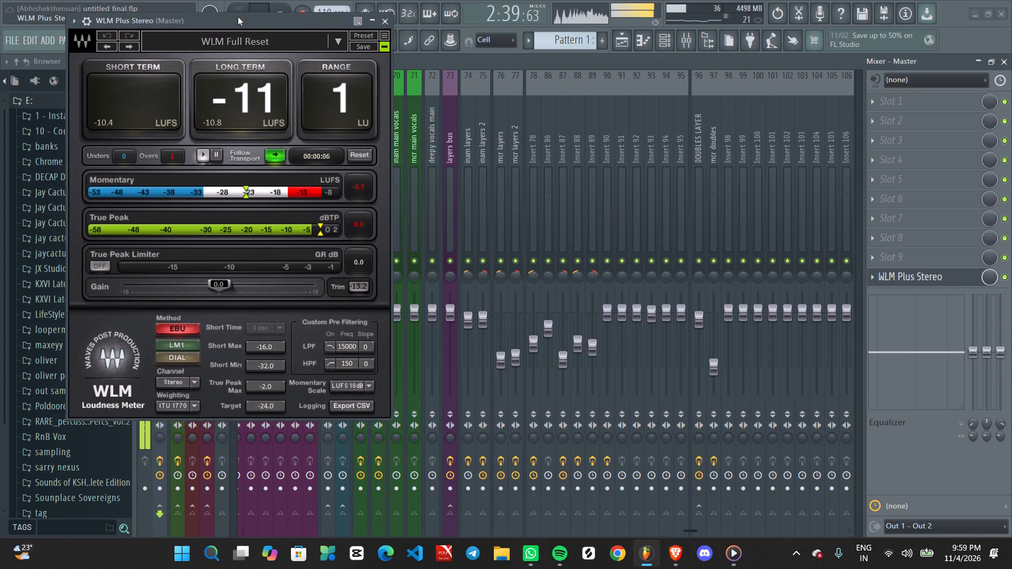
left_click_drag(238, 17, 183, 14)
left_click_drag(188, 14, 644, 61)
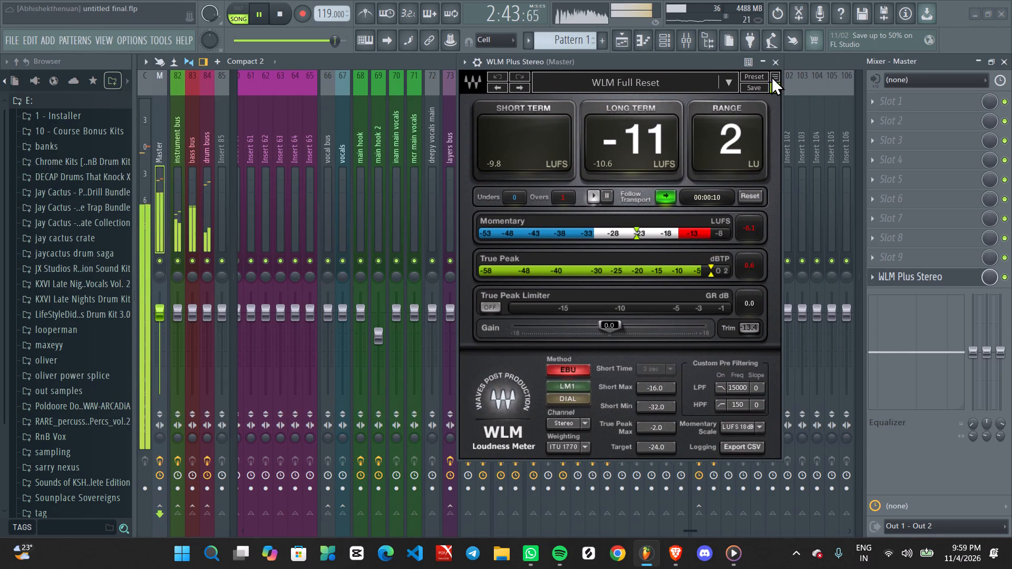
left_click(774, 62)
Replay the section from 2:24 several times while watching the mixer levels.
key("space")
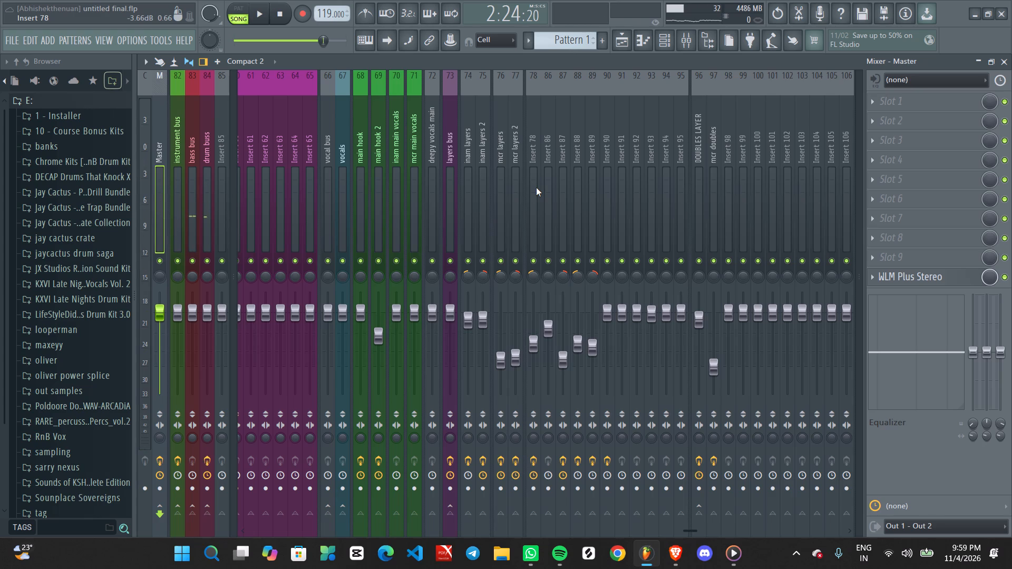
key("space")
key("space")
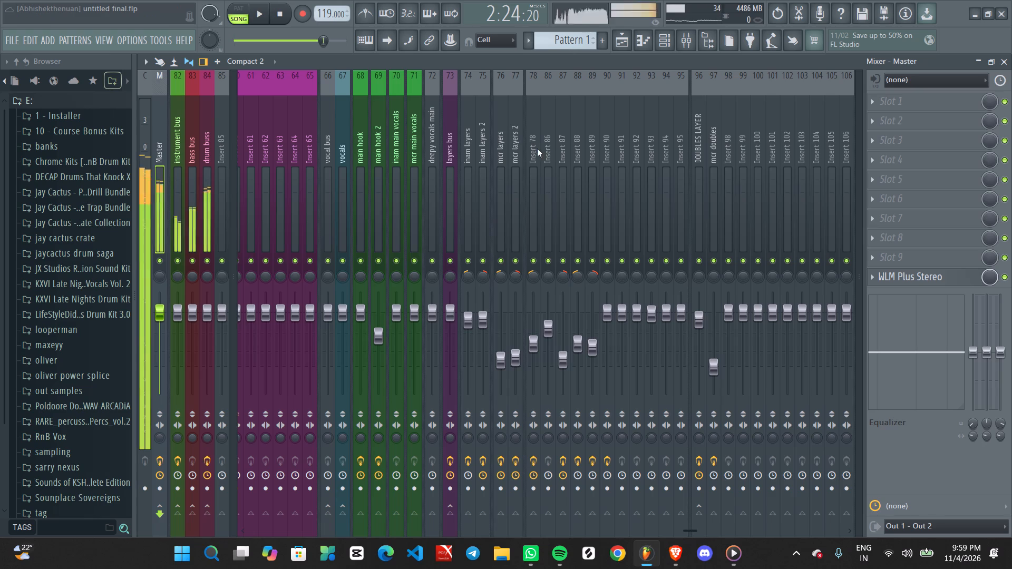
key("space")
left_click(167, 173)
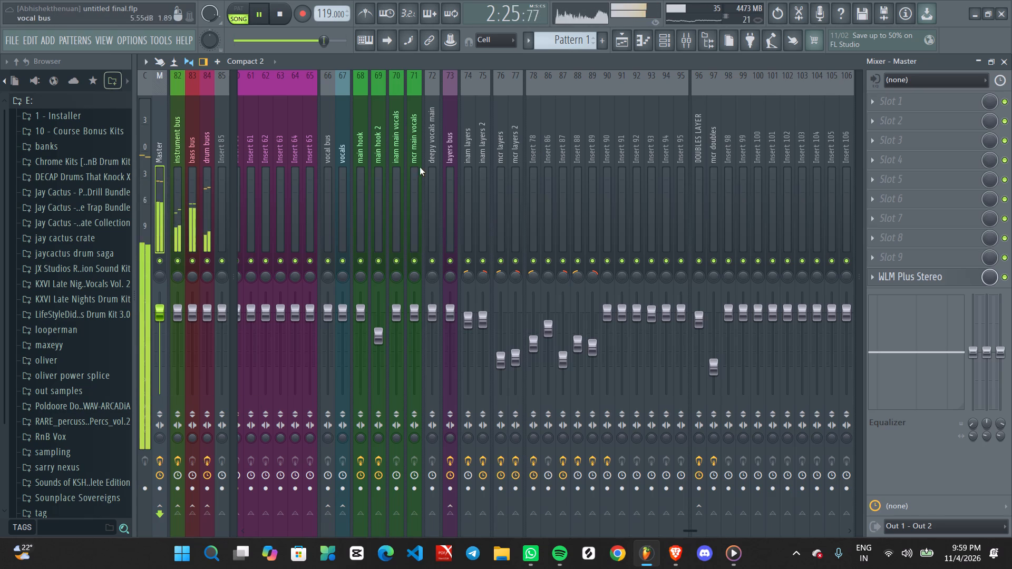
key("space")
key("space")
Look through the playlist tracks down to the main vocal clips on Tracks 53 to 56 during playback.
left_click(627, 35)
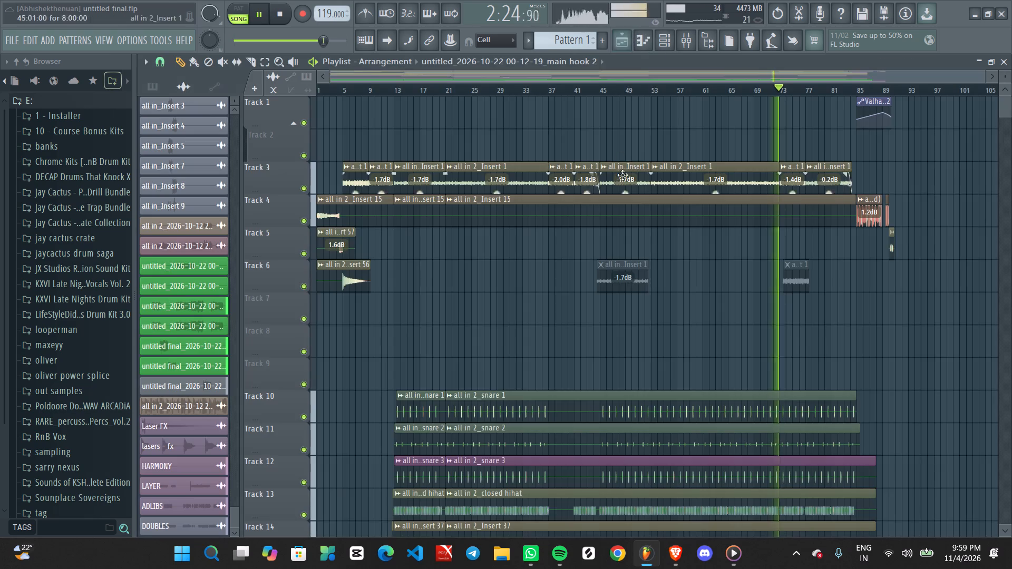
scroll(629, 186, "up", 1, "ctrl")
scroll(724, 225, "down", 6, "ctrl")
scroll(405, 302, "up", 4)
scroll(405, 300, "down", 11)
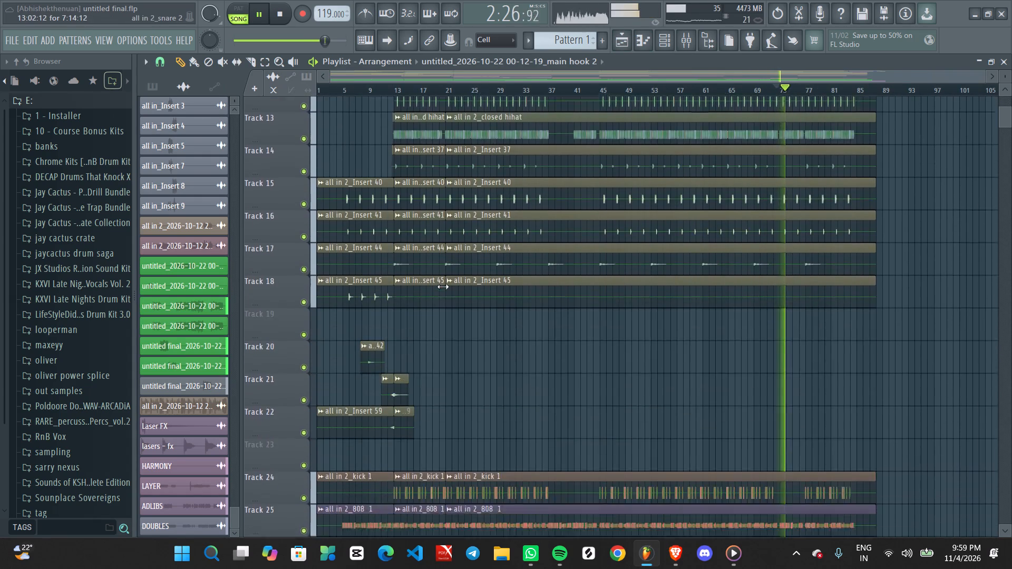
scroll(443, 287, "down", 6)
scroll(437, 281, "up", 1, "ctrl")
middle_click_drag(413, 349, 436, 203)
scroll(437, 201, "up", 1)
scroll(434, 215, "down", 4, "ctrl")
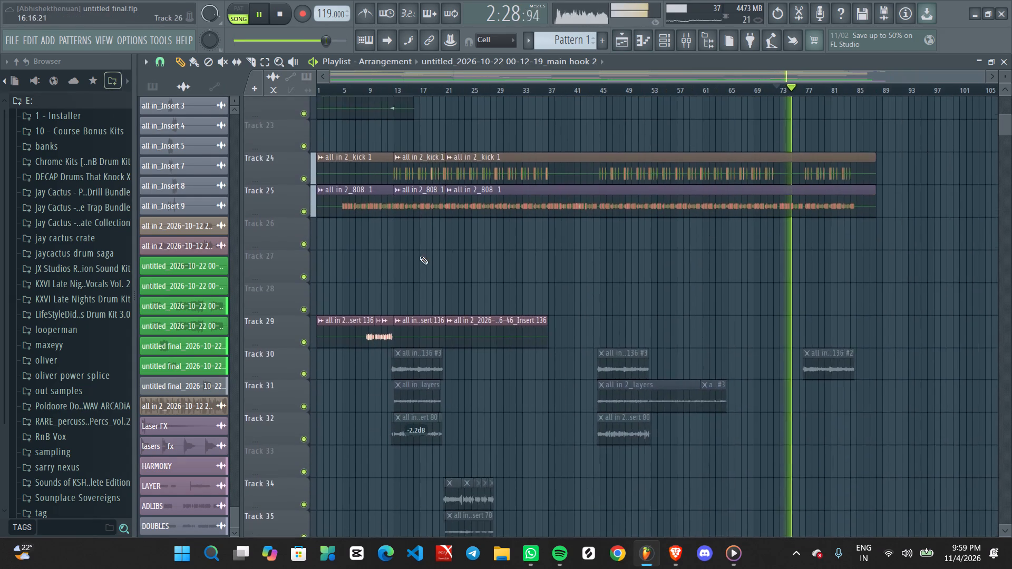
scroll(420, 256, "down", 5, "ctrl")
scroll(411, 288, "down", 16)
scroll(410, 288, "up", 2, "ctrl")
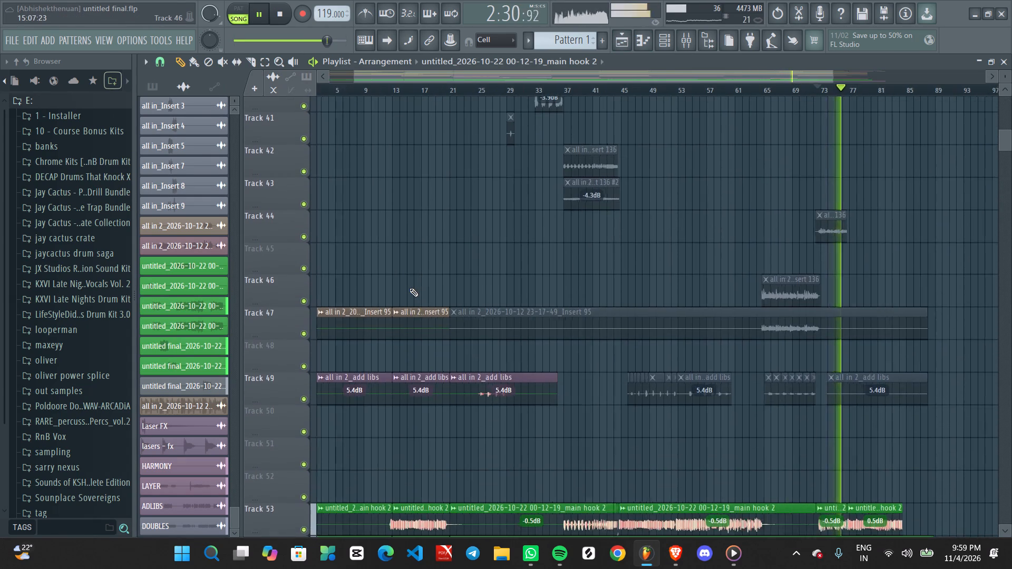
middle_click_drag(413, 288, 485, 170)
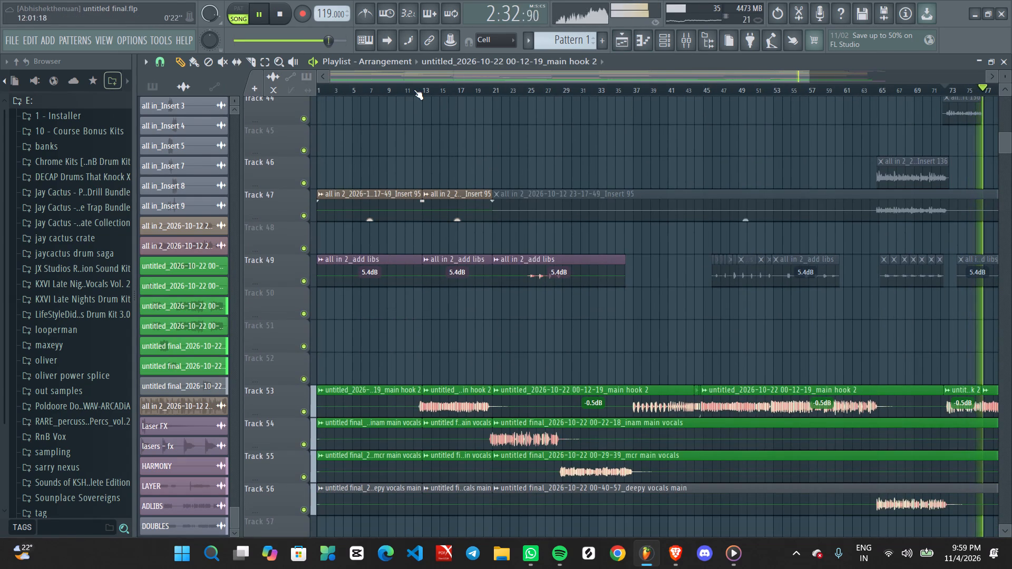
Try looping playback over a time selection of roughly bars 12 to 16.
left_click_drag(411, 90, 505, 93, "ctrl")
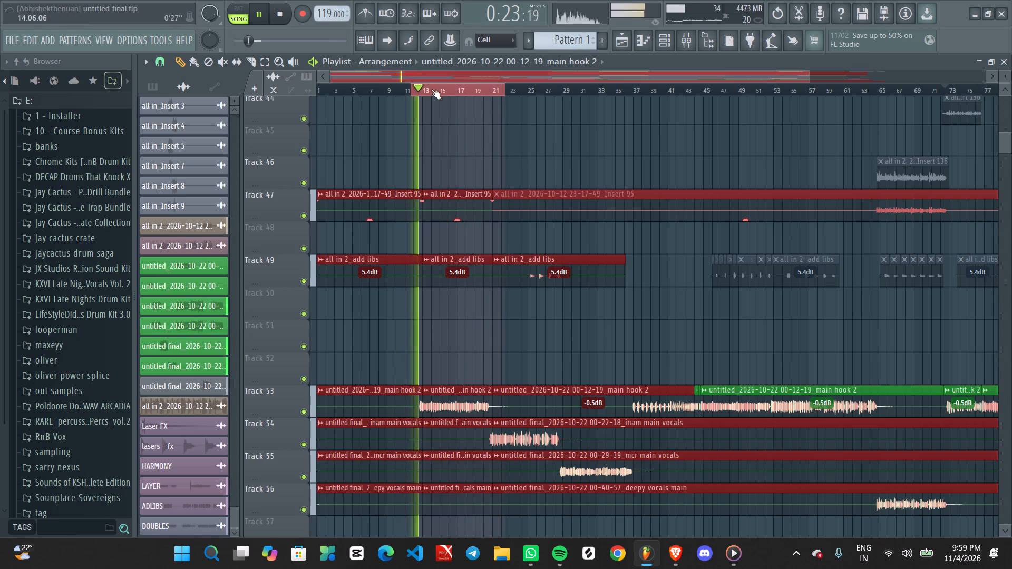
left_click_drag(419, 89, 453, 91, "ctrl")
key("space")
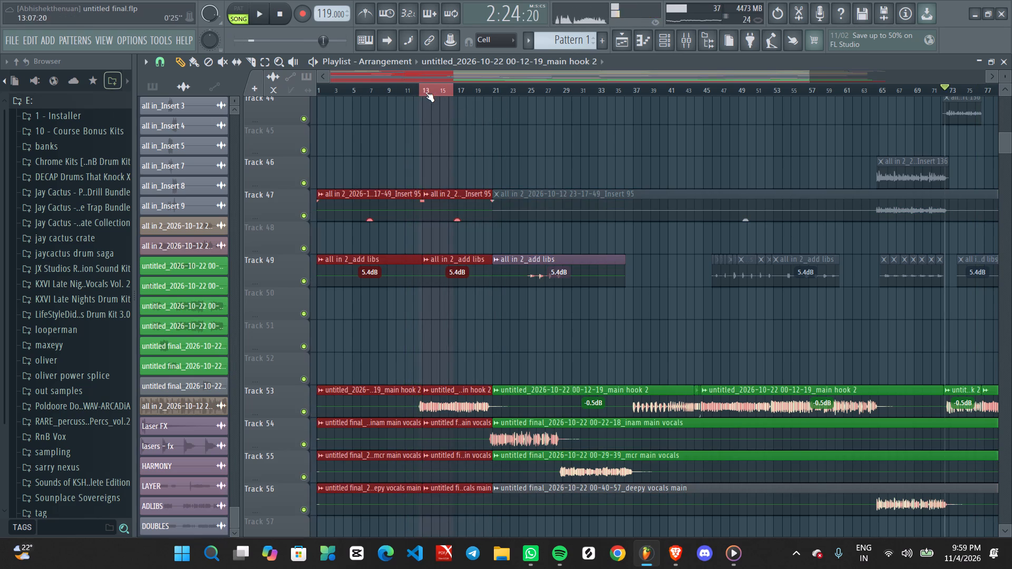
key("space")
Clear the time selection, find the intro vocal clip on Track 29 and play it from about bar 9.
left_click(356, 92)
key("ctrl+d")
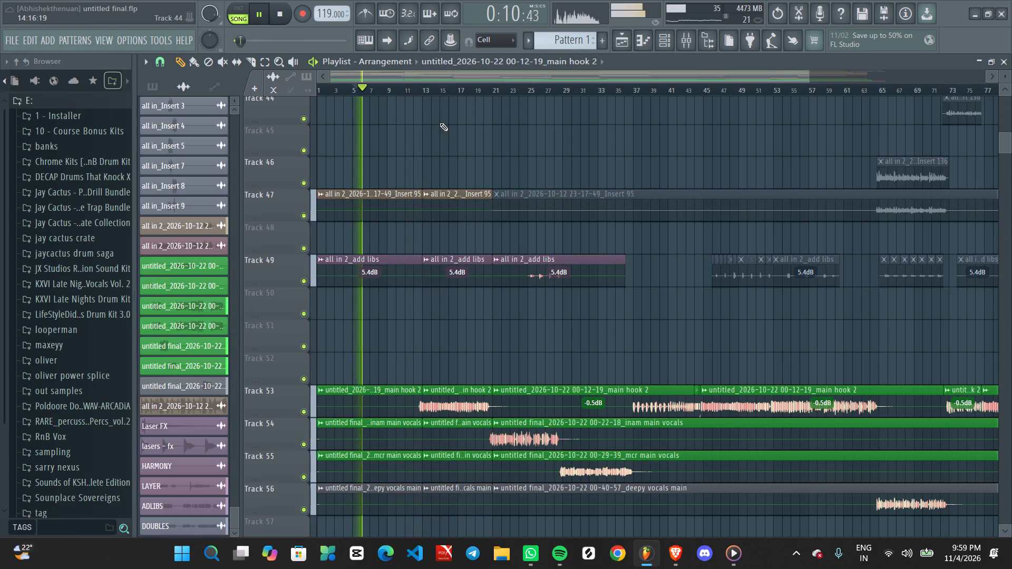
scroll(451, 127, "up", 2, "ctrl")
scroll(424, 178, "up", 10)
scroll(392, 204, "down", 1)
scroll(391, 204, "up", 12)
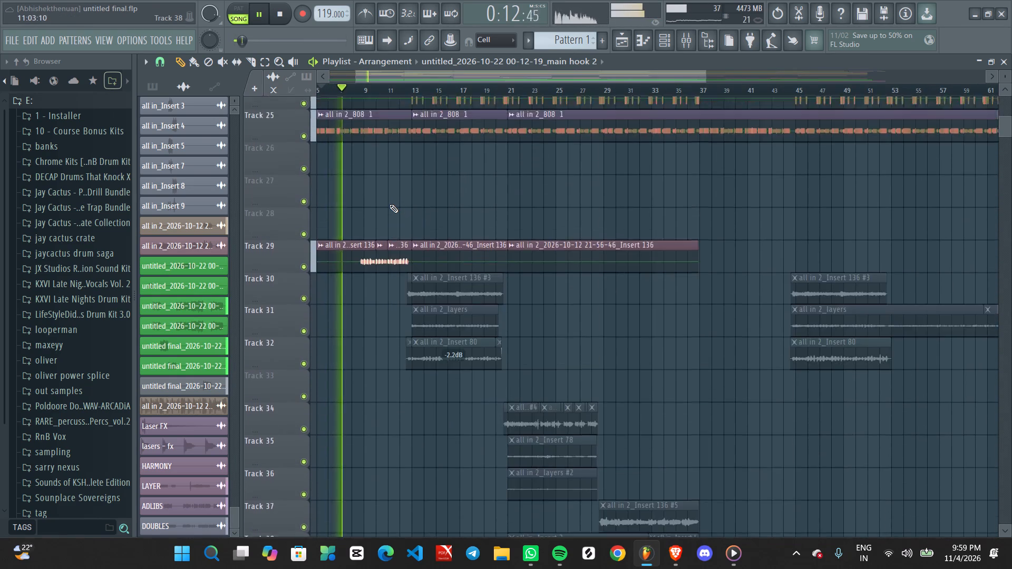
scroll(390, 204, "up", 2)
left_click(361, 90)
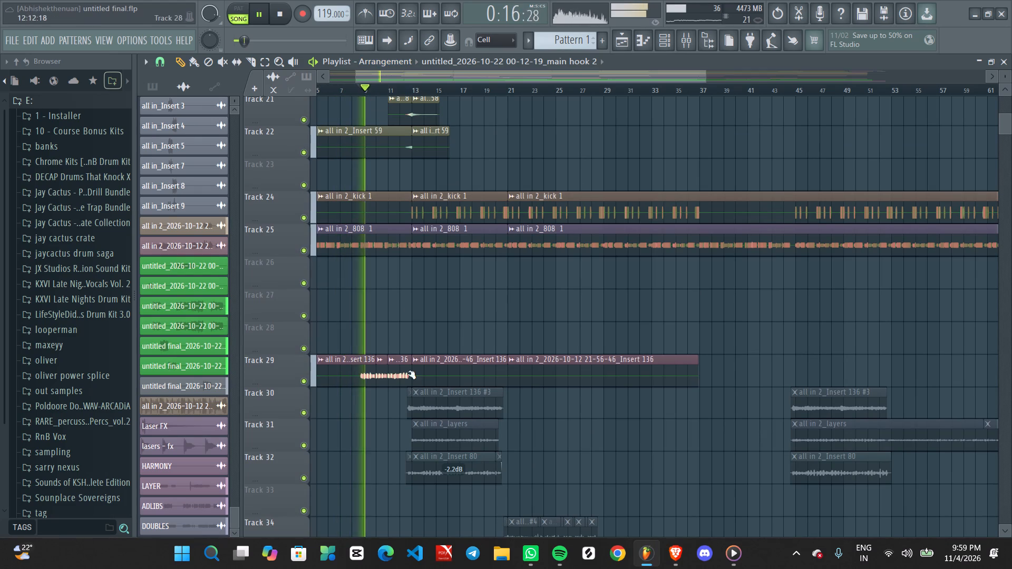
scroll(374, 435, "up", 2, "ctrl")
middle_click_drag(426, 478, 419, 372)
scroll(361, 338, "down", 3, "ctrl")
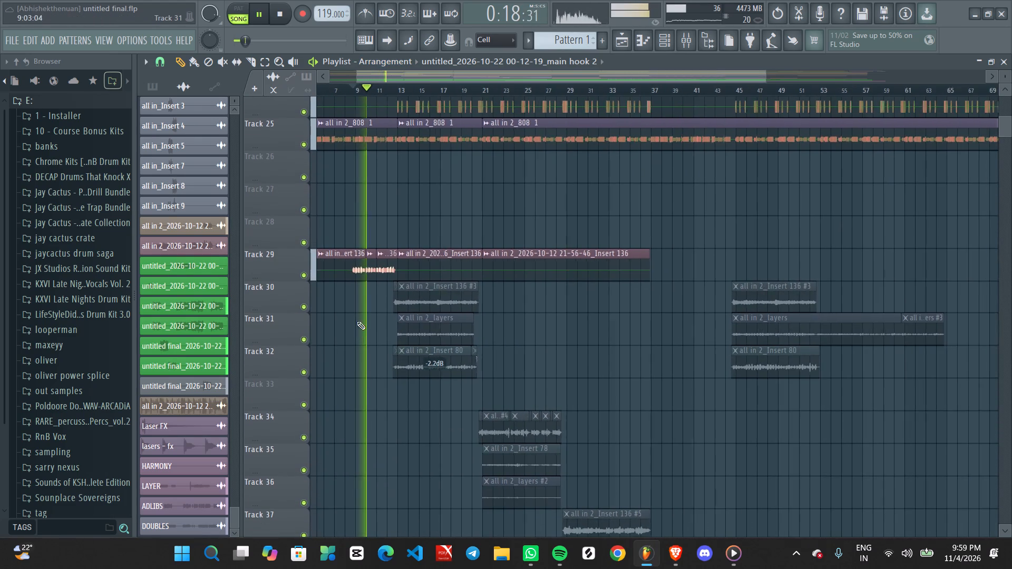
In Pro-Q 4 on the Track 29 clip's main hook insert, ease the bell cuts to -3.02 dB at 232 Hz and -3.50 dB at 1280 Hz.
double_click(352, 263)
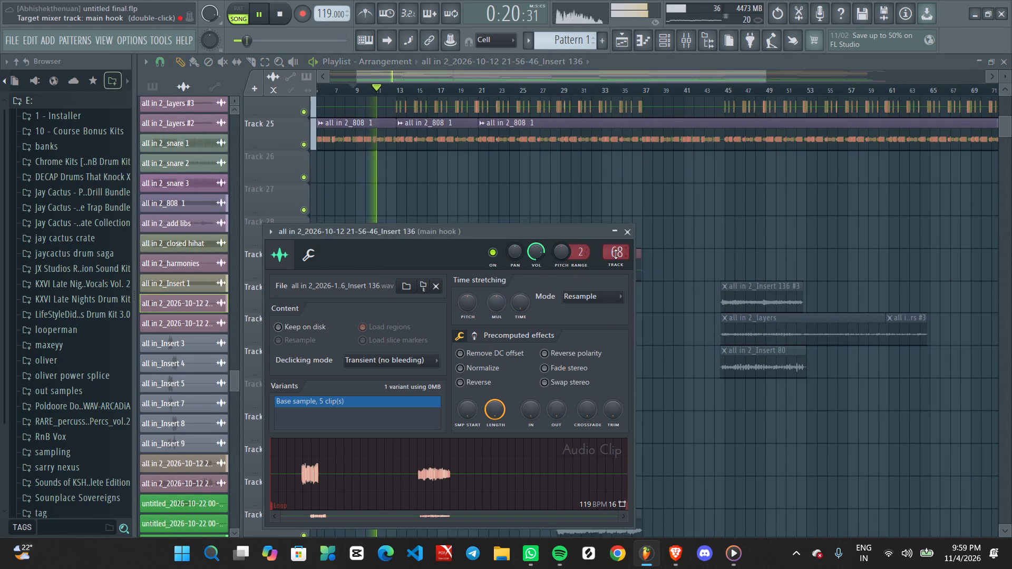
double_click(622, 248)
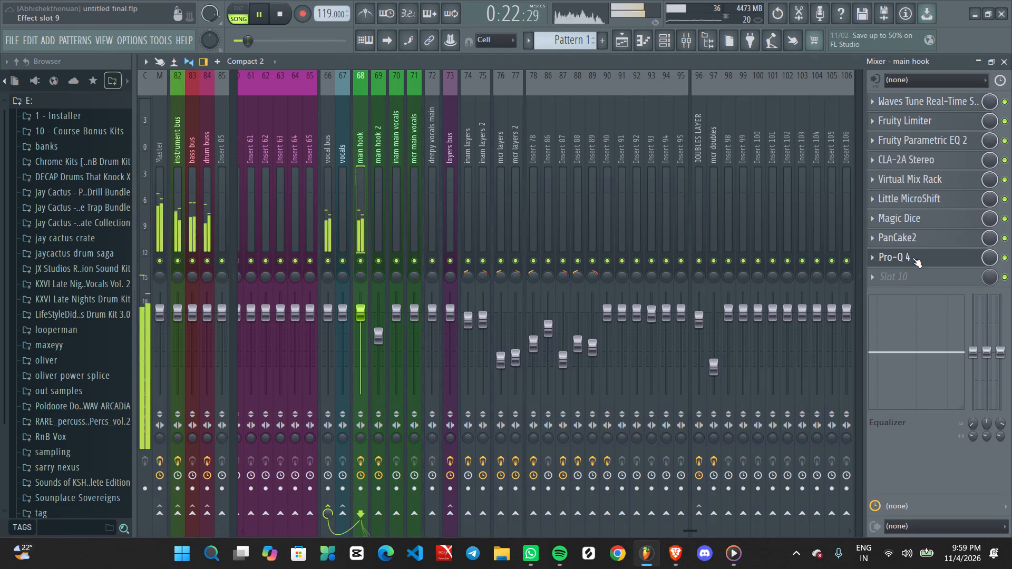
left_click(912, 258)
left_click(903, 263)
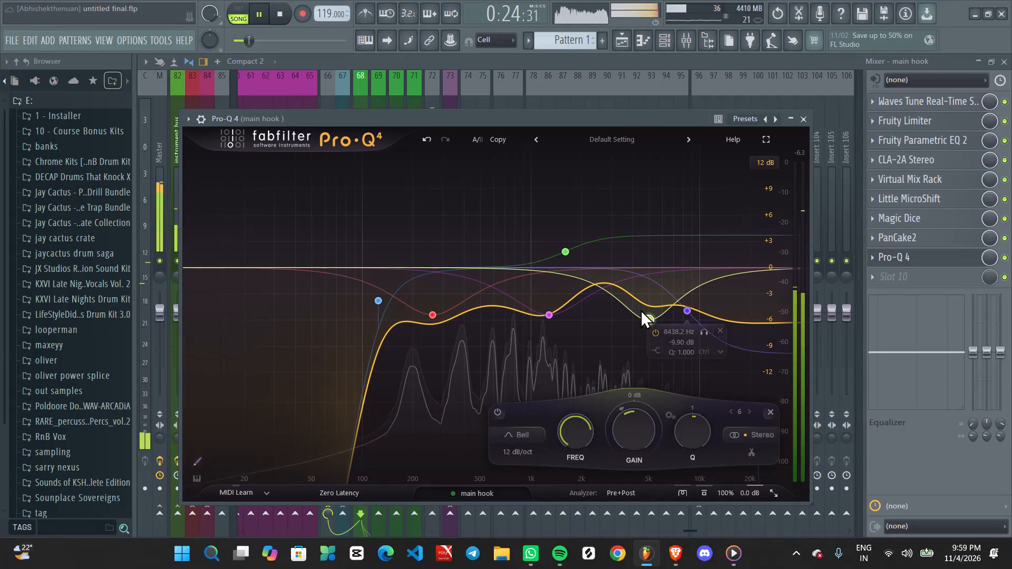
key("space")
key("space")
left_click_drag(432, 314, 420, 284)
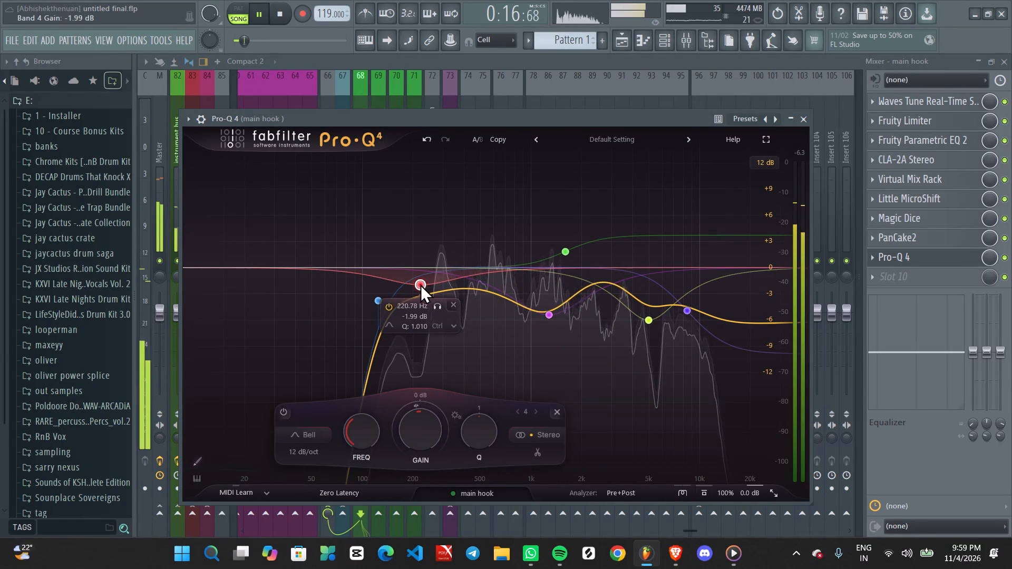
left_click_drag(420, 284, 424, 293)
left_click_drag(550, 313, 550, 297)
key("space")
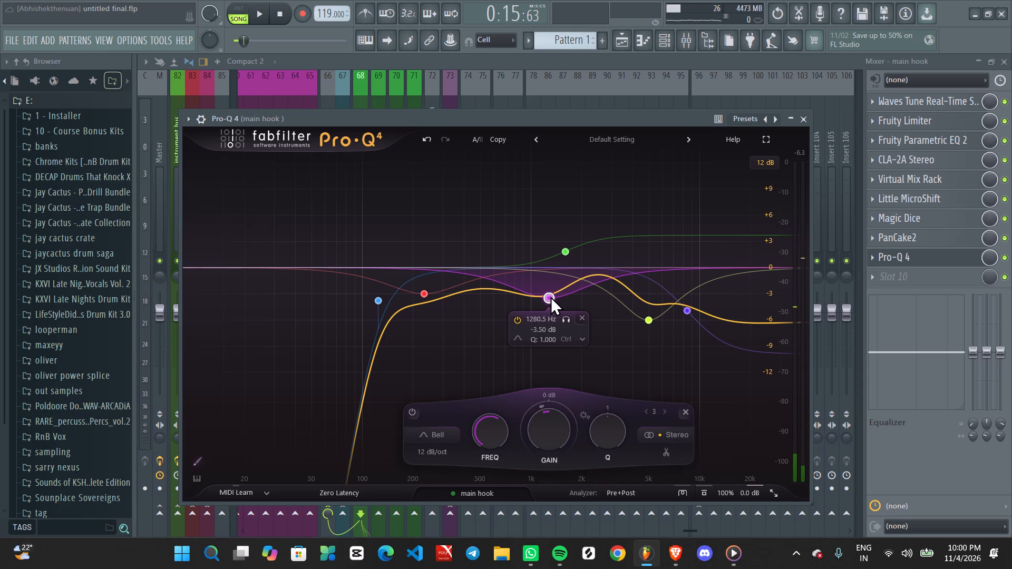
During playback, reduce the midrange cut further at about 1235 Hz and ease the low-mid cut to about -1.93 dB.
key("space")
left_click_drag(550, 296, 548, 292)
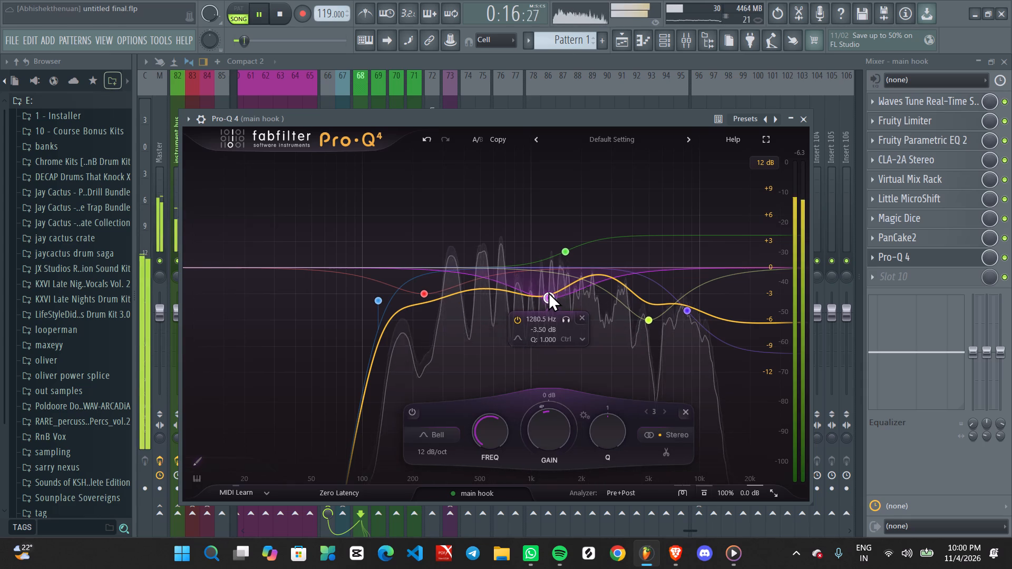
left_click_drag(548, 292, 548, 290)
left_click(552, 291)
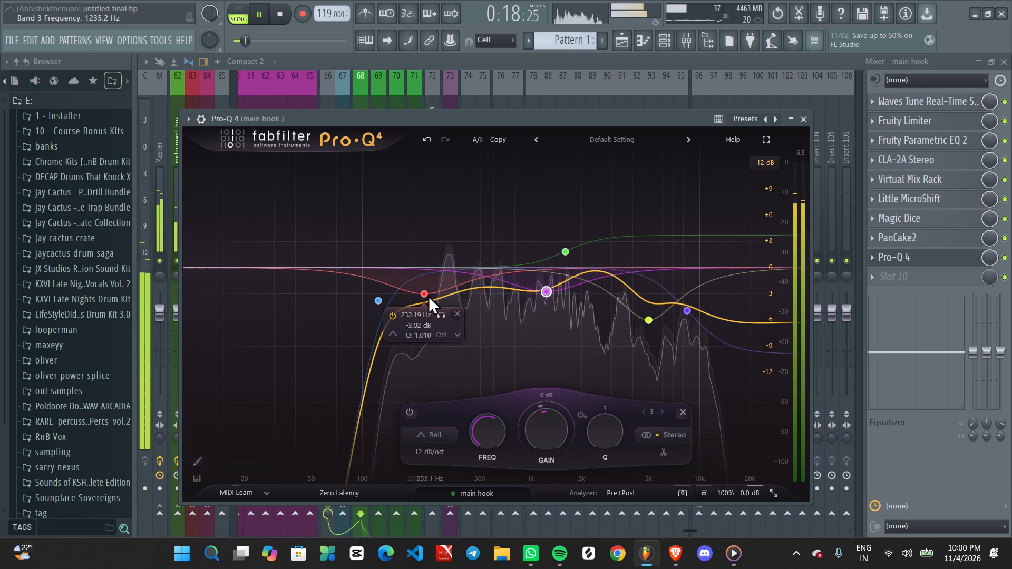
left_click_drag(424, 294, 421, 284)
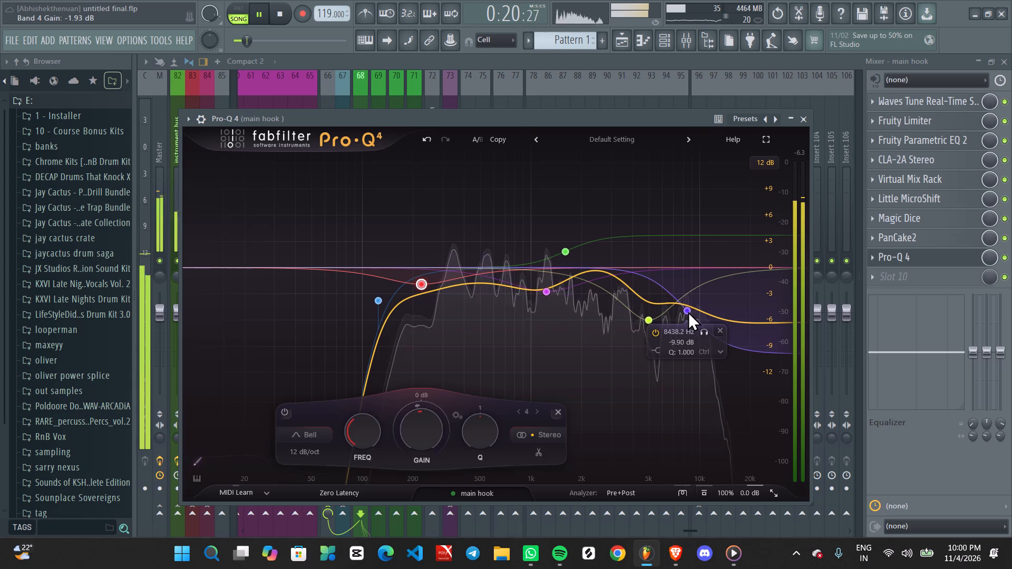
Shift the high shelf to about 7966 Hz at -10.02 dB, add a slight bell cut between 2 and 5 kHz, and replay the vocal.
left_click(687, 312)
left_click_drag(598, 270, 598, 281)
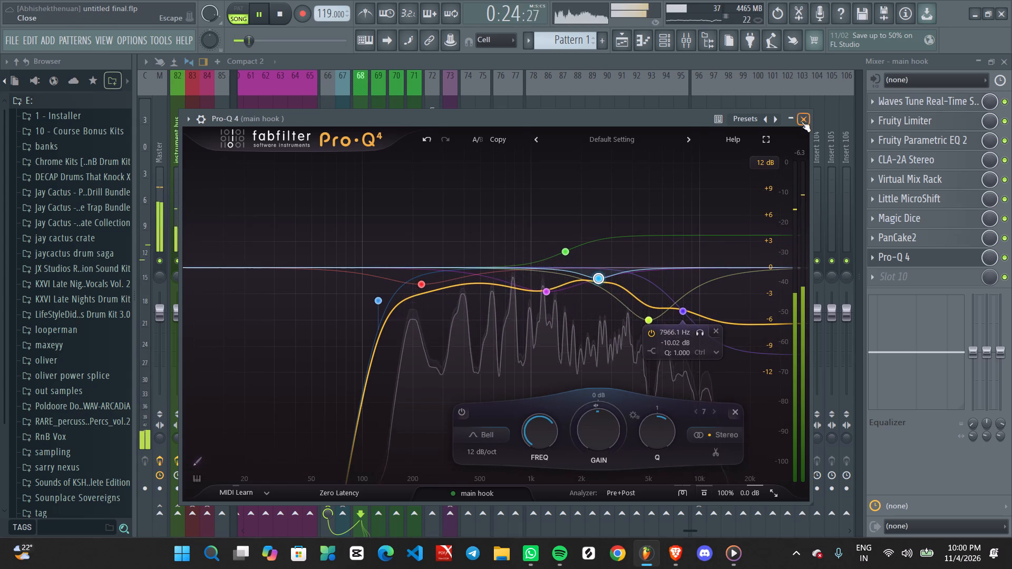
left_click(801, 122)
key("space")
key("space")
key("space")
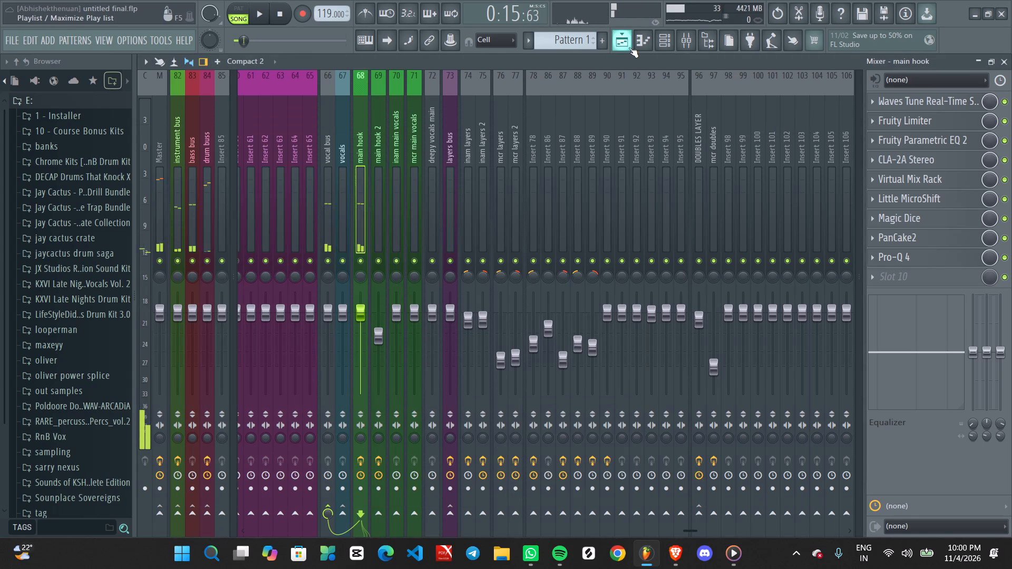
Play the song from about bar 8 in the Playlist and review the intro vocal clip on Track 29.
left_click(627, 45)
left_click(346, 90)
key("space")
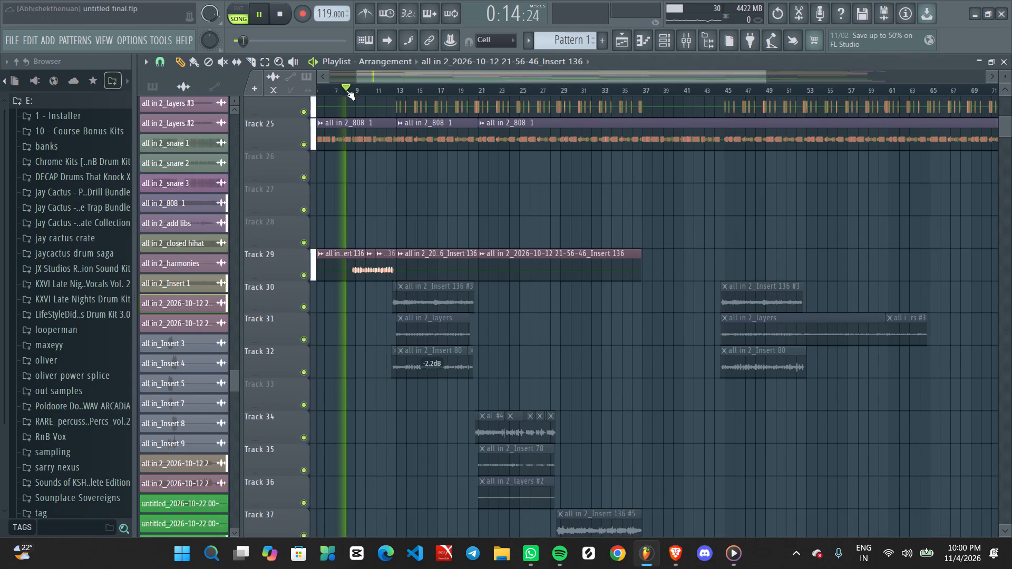
scroll(349, 357, "up", 2, "ctrl")
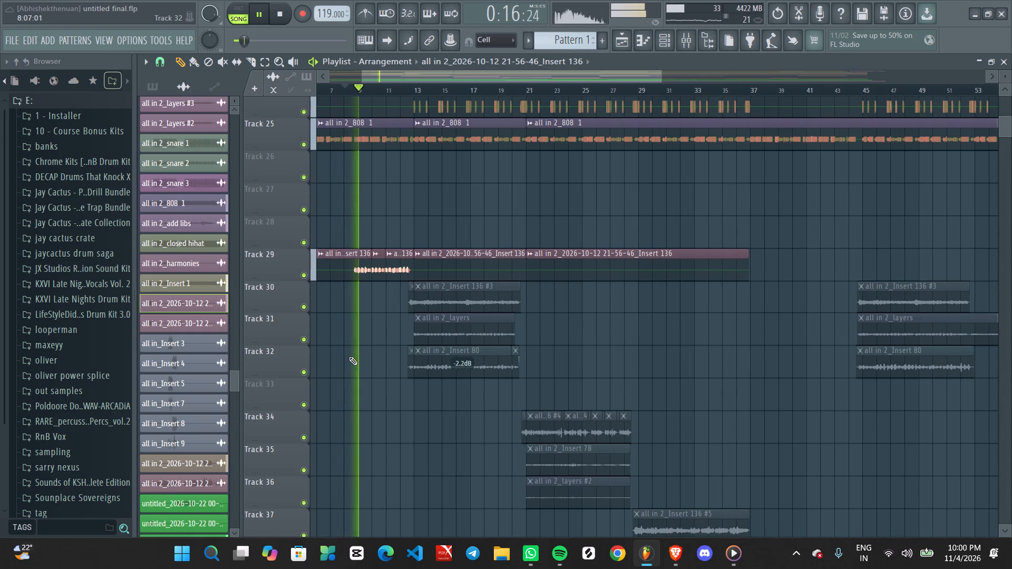
scroll(349, 357, "down", 6, "alt")
scroll(349, 357, "up", 2, "ctrl")
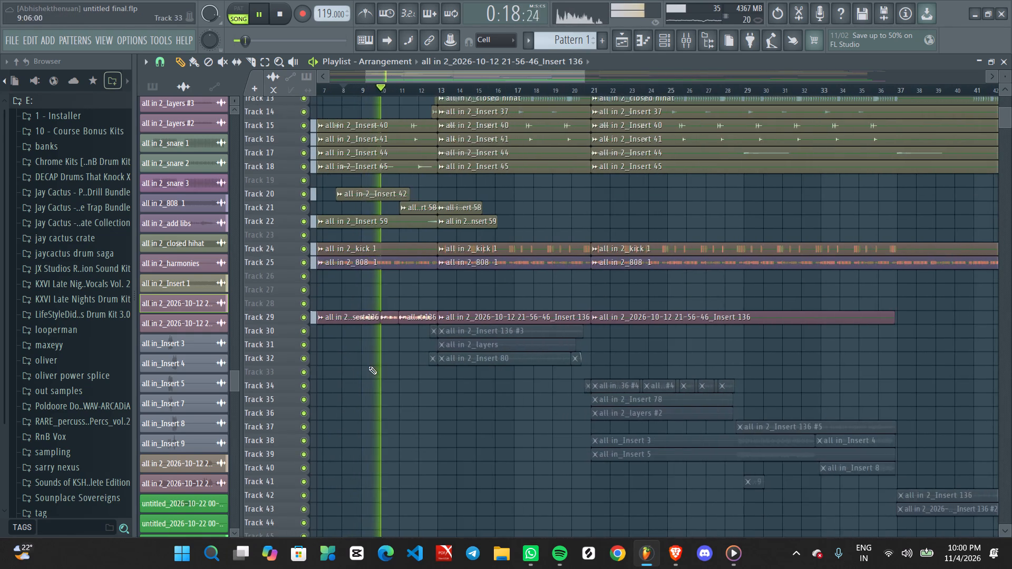
scroll(376, 364, "up", 5, "alt")
scroll(376, 364, "up", 3, "ctrl")
middle_click_drag(378, 364, 463, 364)
scroll(463, 363, "up", 1)
scroll(451, 359, "down", 2, "ctrl")
On the Track 29 clip's main hook insert, adjust Magic Dice's dry/wet mix to just under 11% and replay the vocal.
double_click(441, 301)
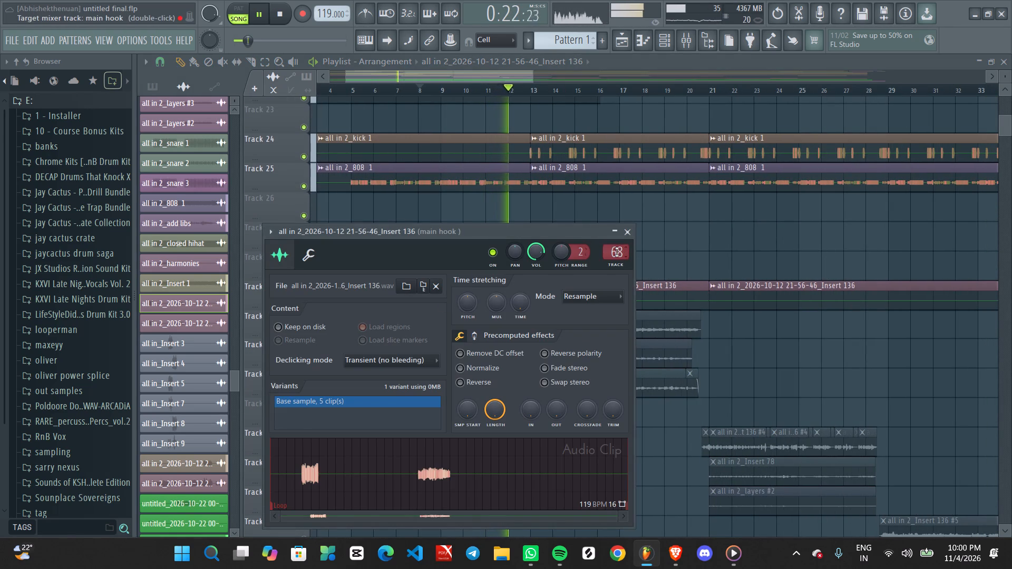
double_click(617, 252)
key("space")
key("space")
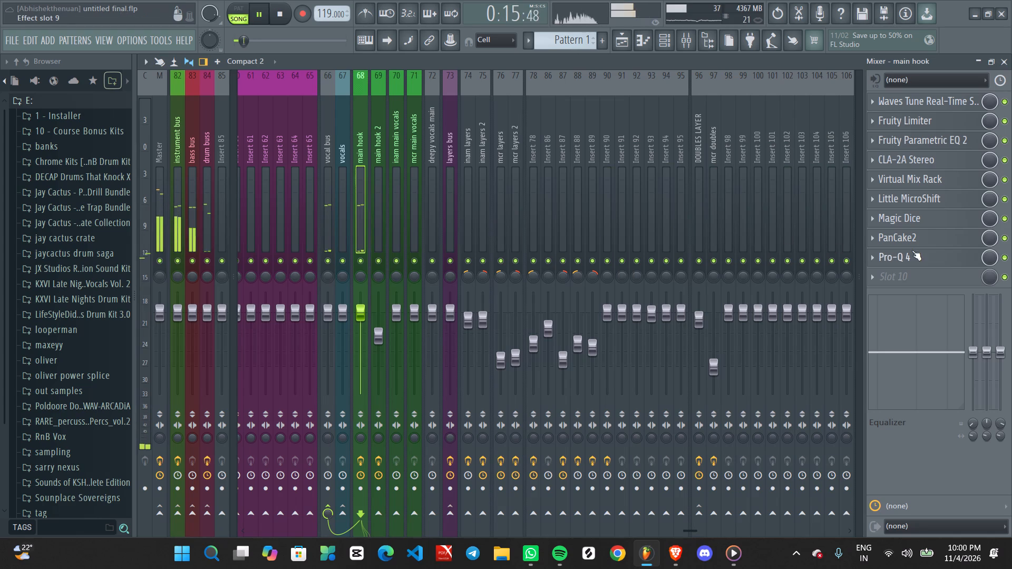
left_click(927, 222)
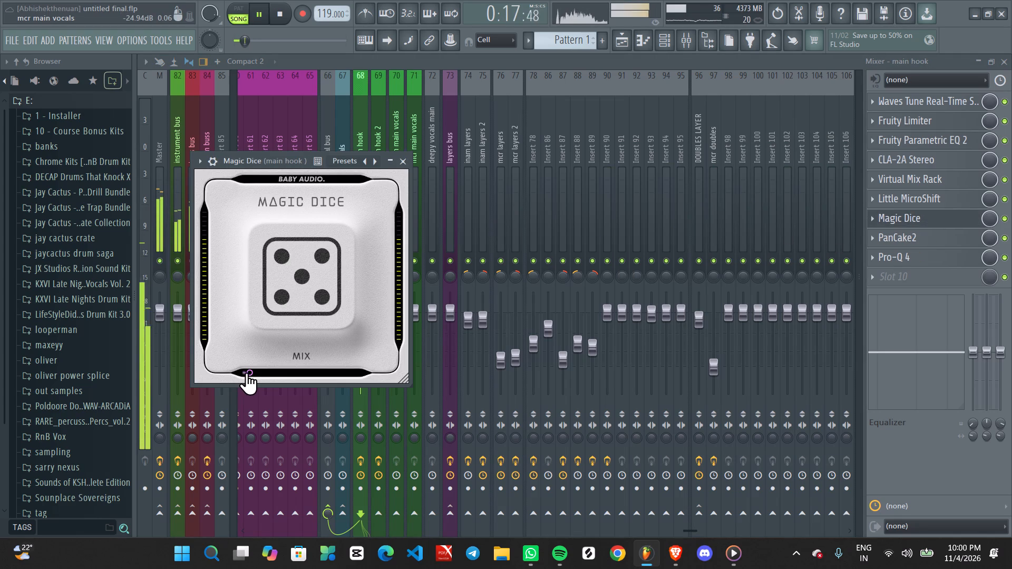
left_click(247, 372)
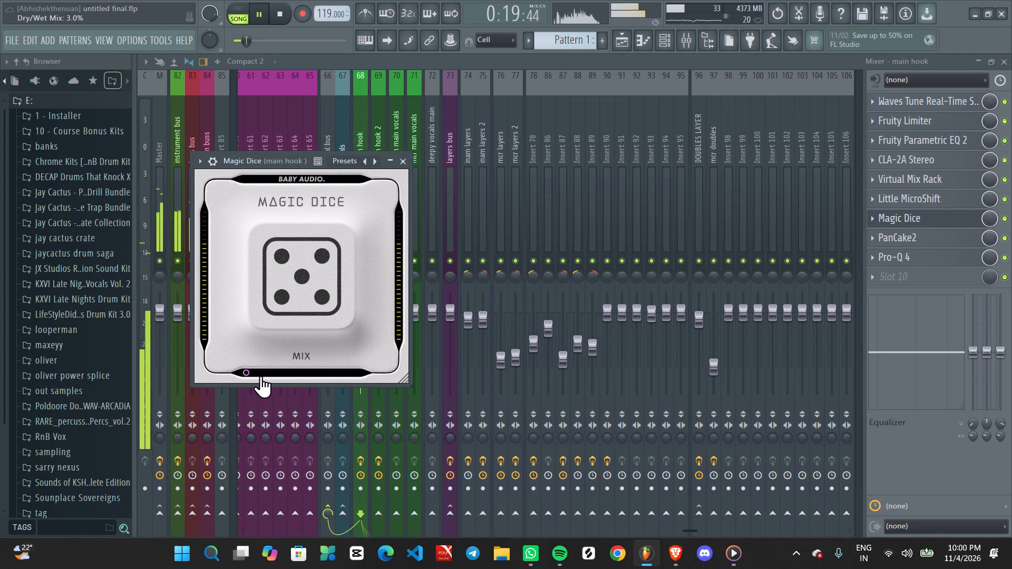
left_click(260, 376)
left_click_drag(262, 369, 255, 369)
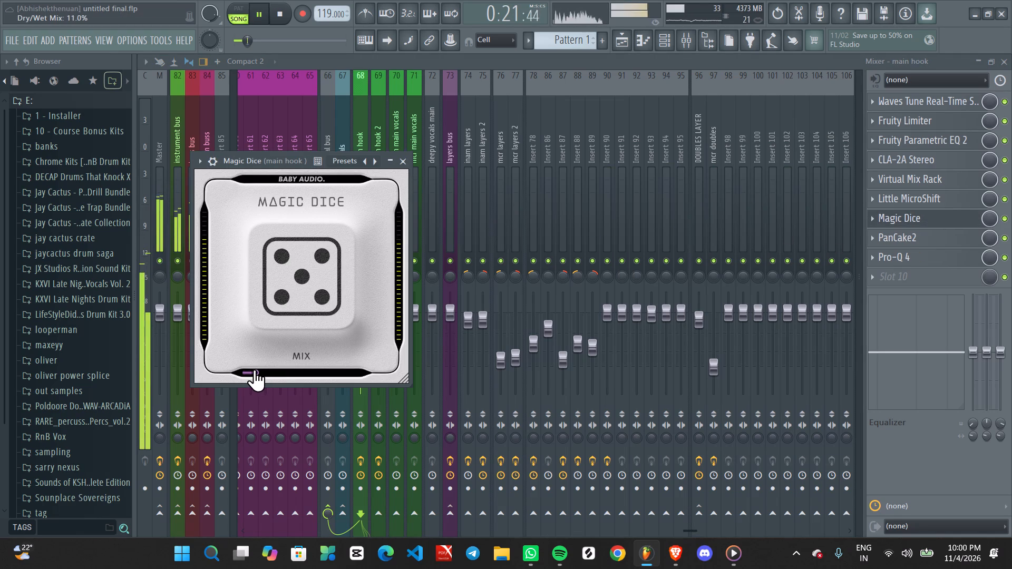
left_click_drag(255, 369, 254, 369)
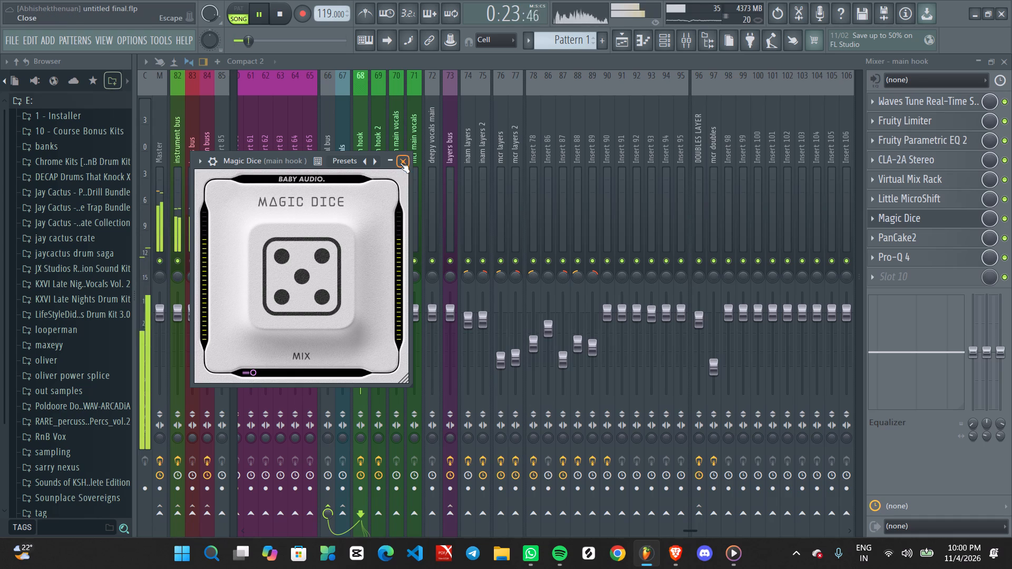
left_click(400, 163)
key("space")
key("space")
Reduce the PanCake2 mix on the main hook insert to 41% while listening, and restart playback to check the panning.
left_click(919, 241)
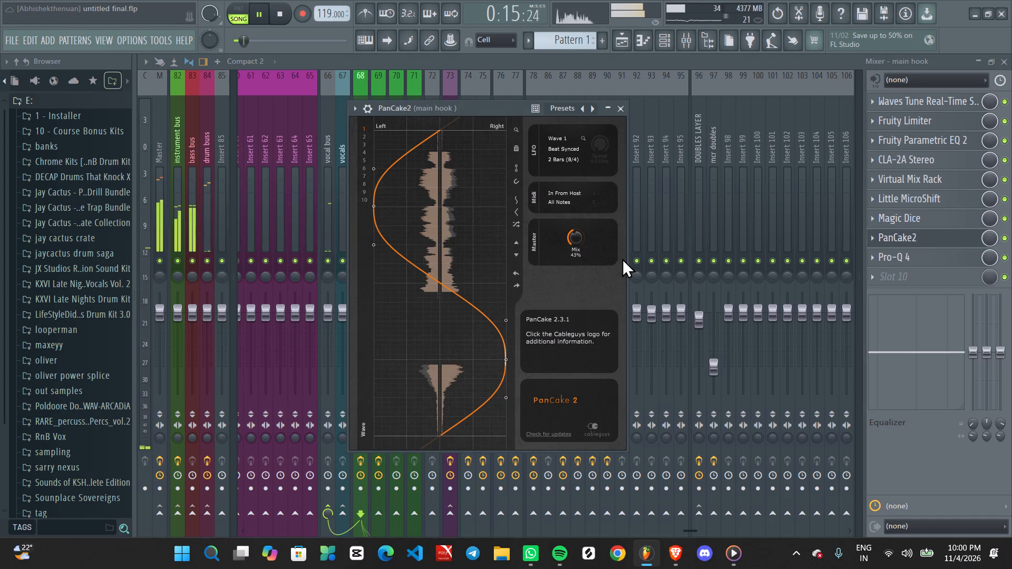
scroll(577, 236, "down", 8)
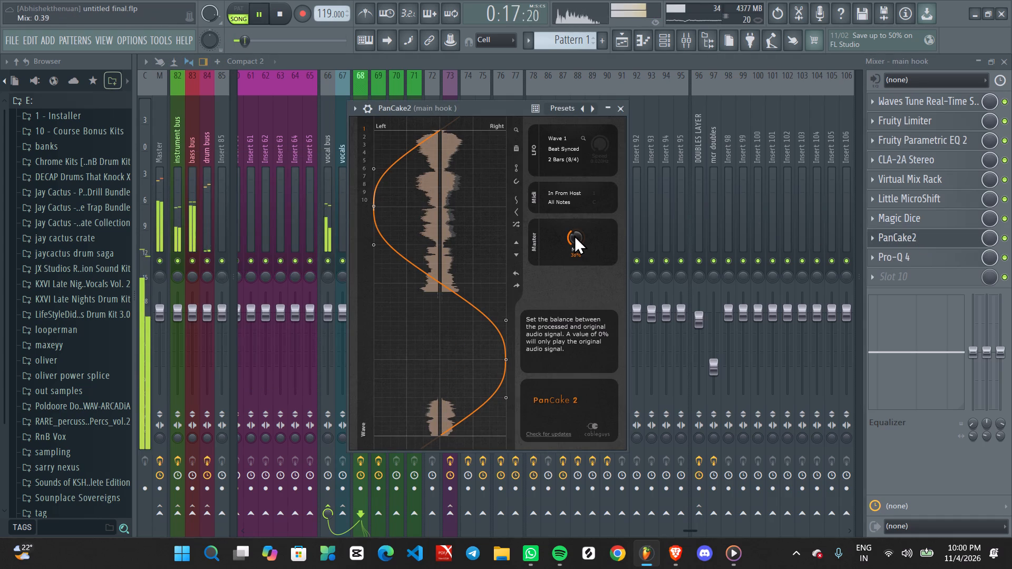
scroll(573, 235, "up", 2)
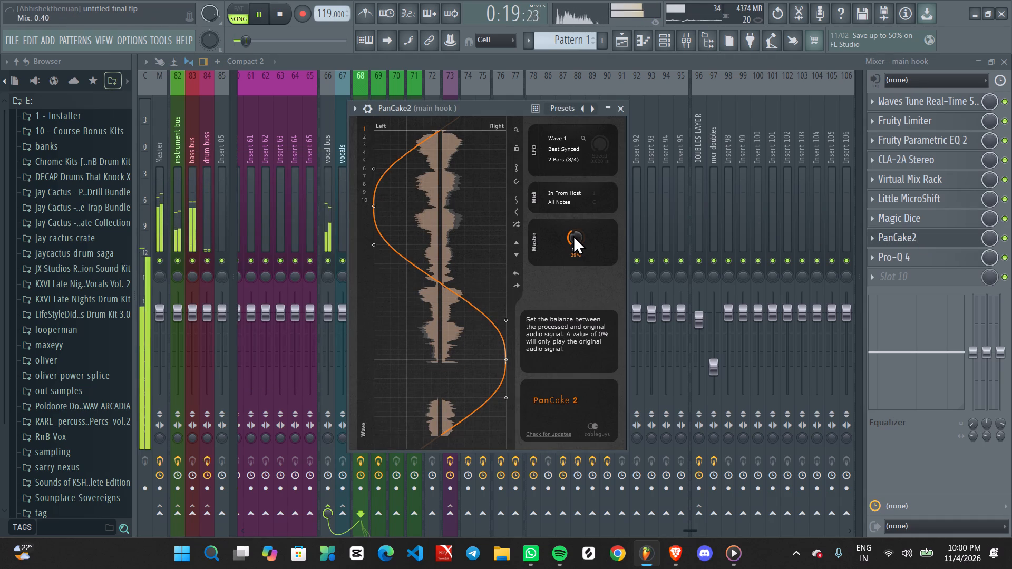
scroll(573, 235, "up", 3)
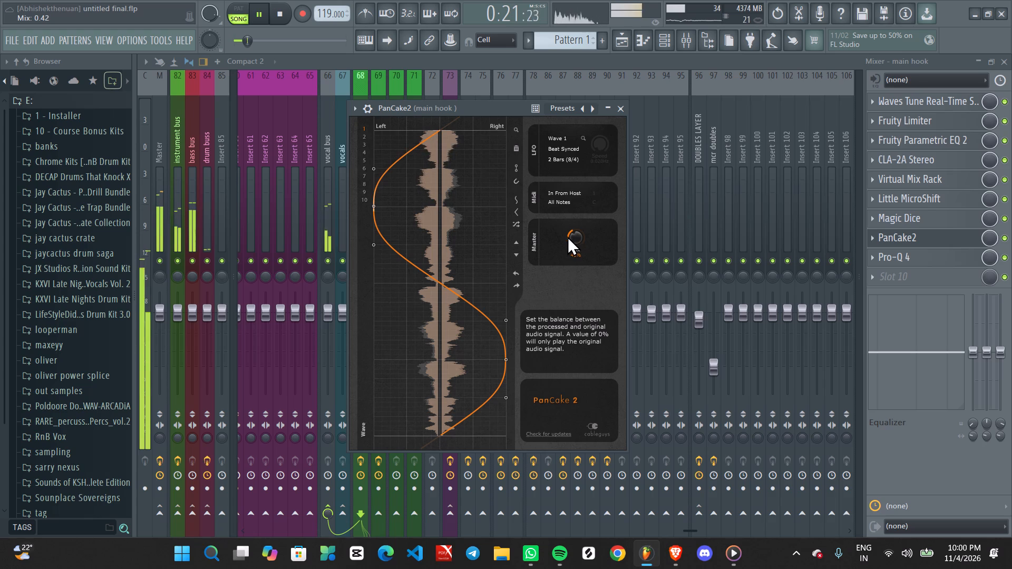
scroll(578, 240, "down", 2)
scroll(578, 240, "up", 2)
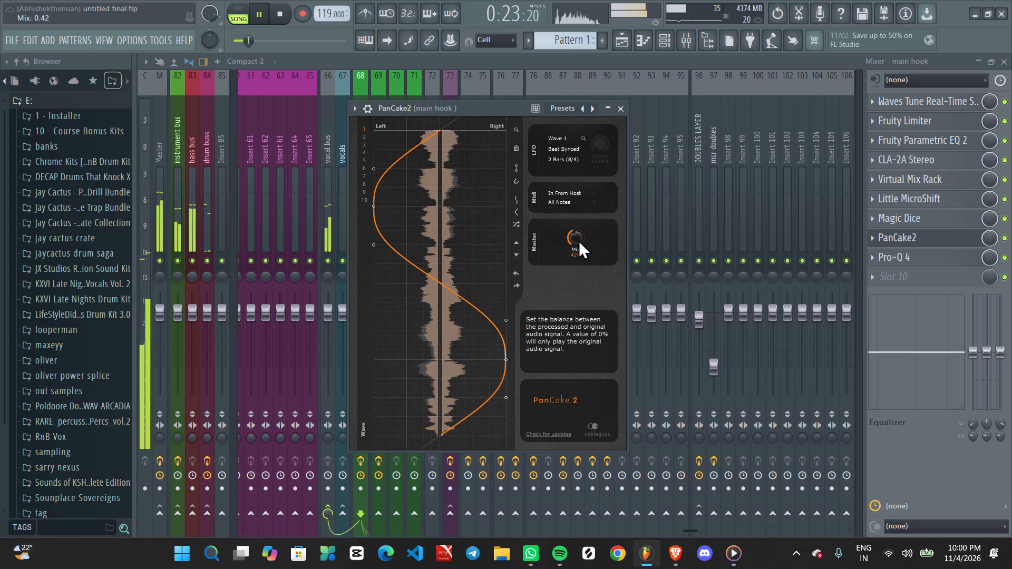
key("space")
key("space")
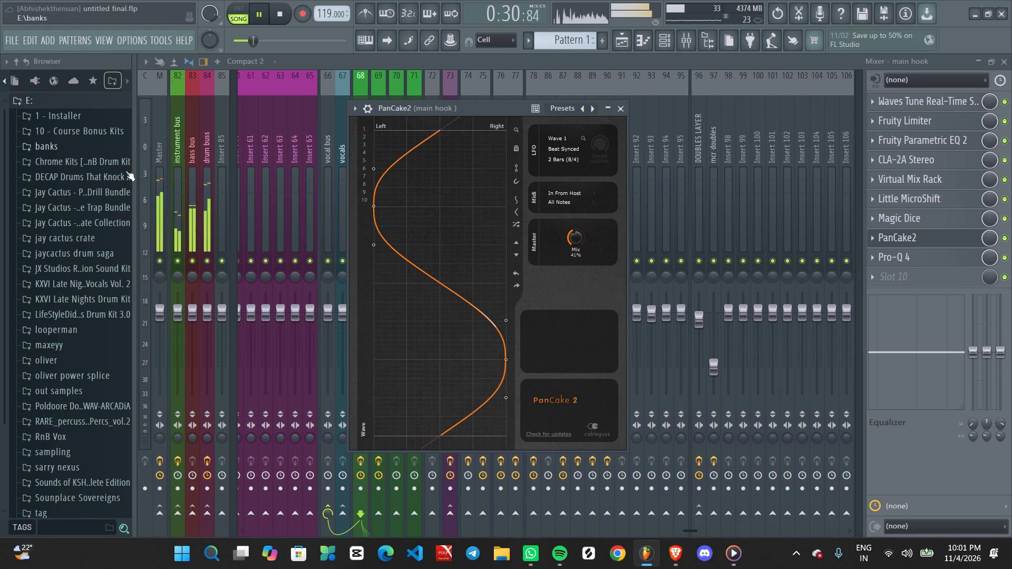
Select the Master mixer track holding the WLM Plus Stereo loudness meter and stop playback.
left_click(153, 166)
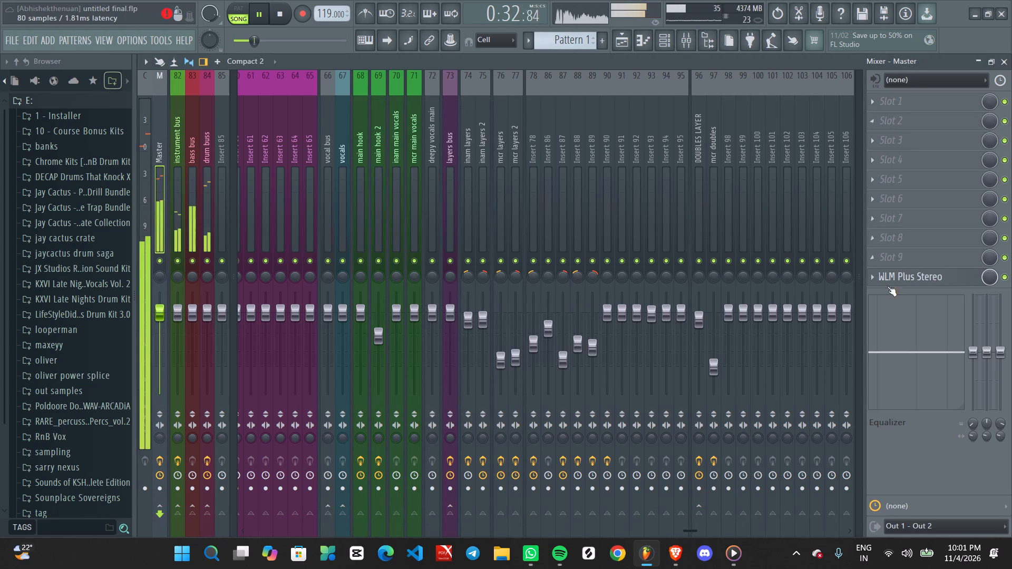
key("space")
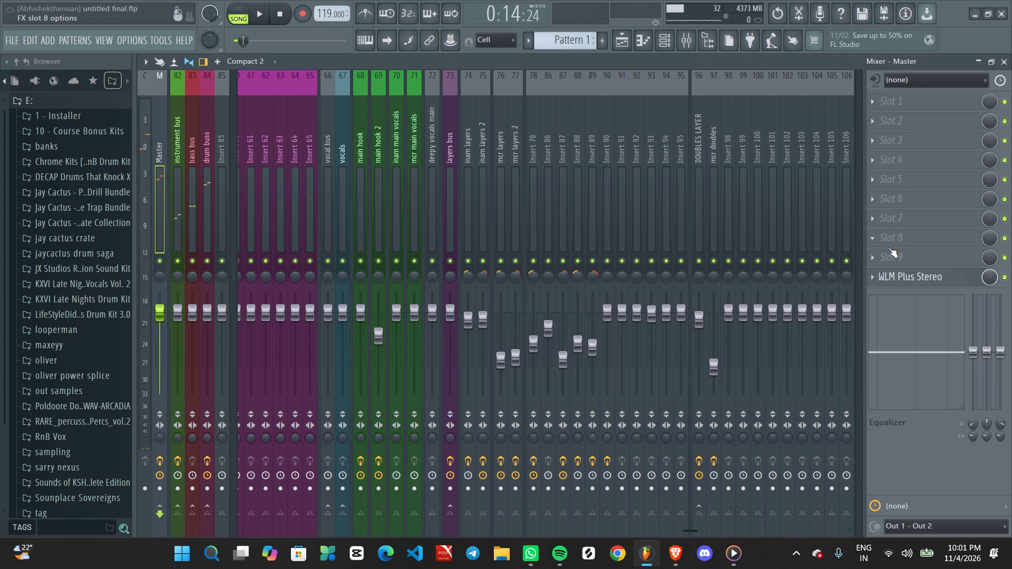
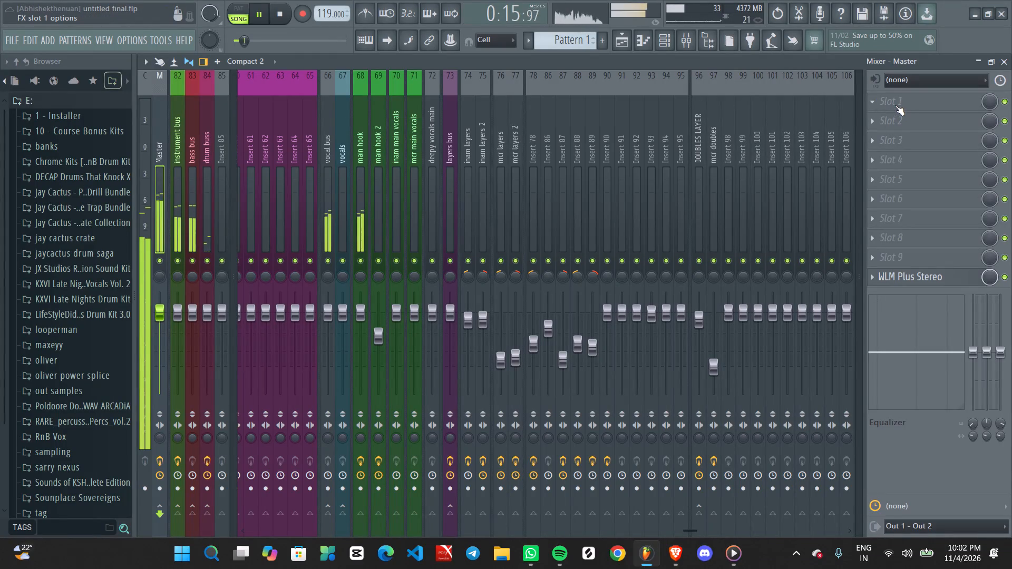
In Pro-Q 4 on the main hook insert of the Track 29 clip, ease the low-mid cut near 216 Hz to about -1 dB.
left_click(619, 37)
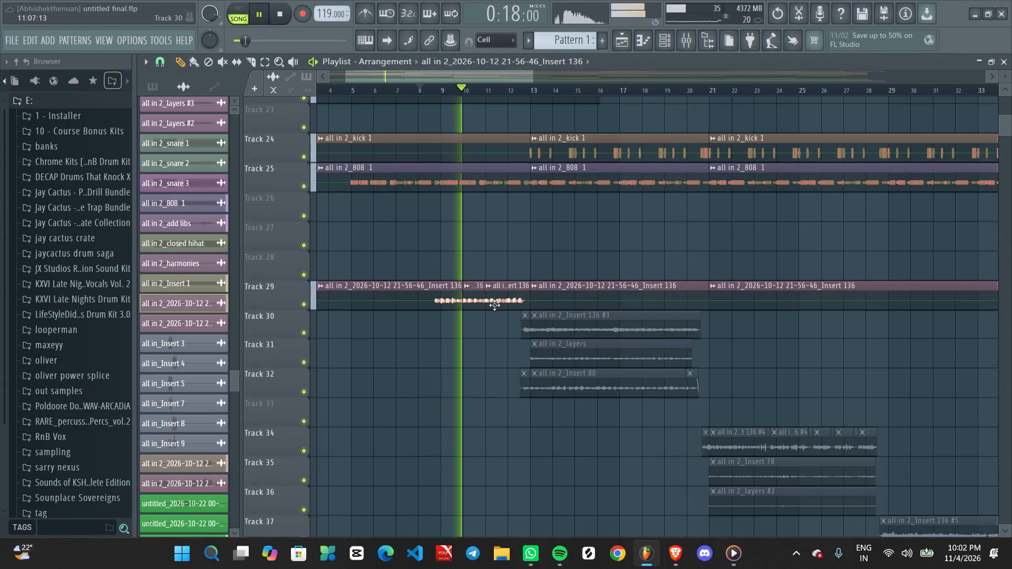
double_click(446, 301)
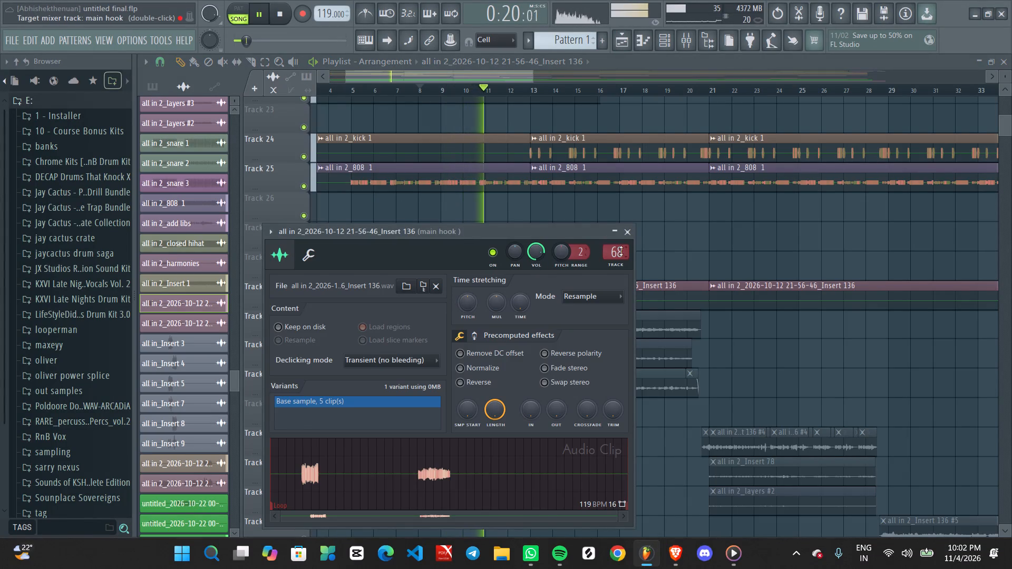
double_click(621, 251)
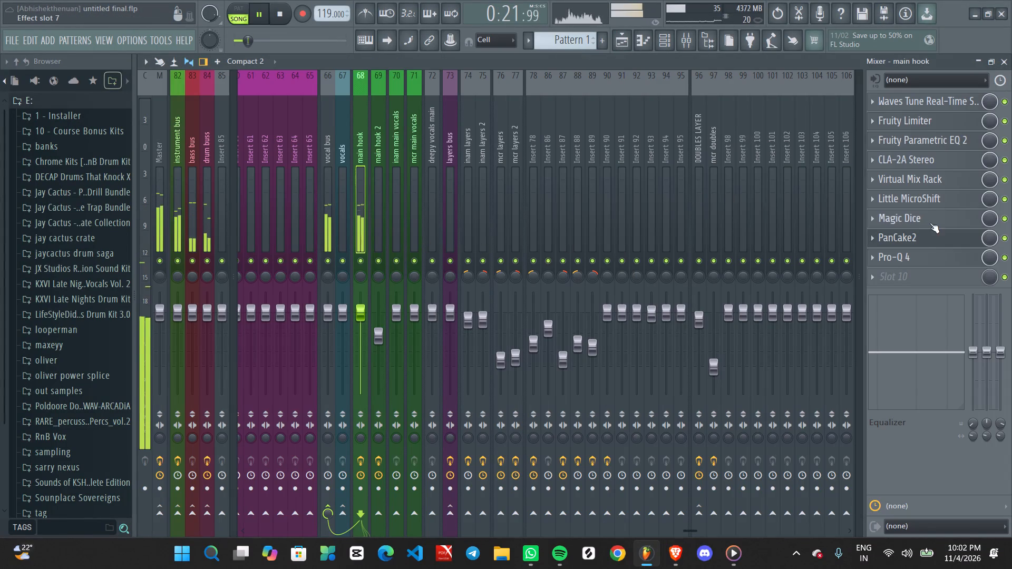
left_click(917, 254)
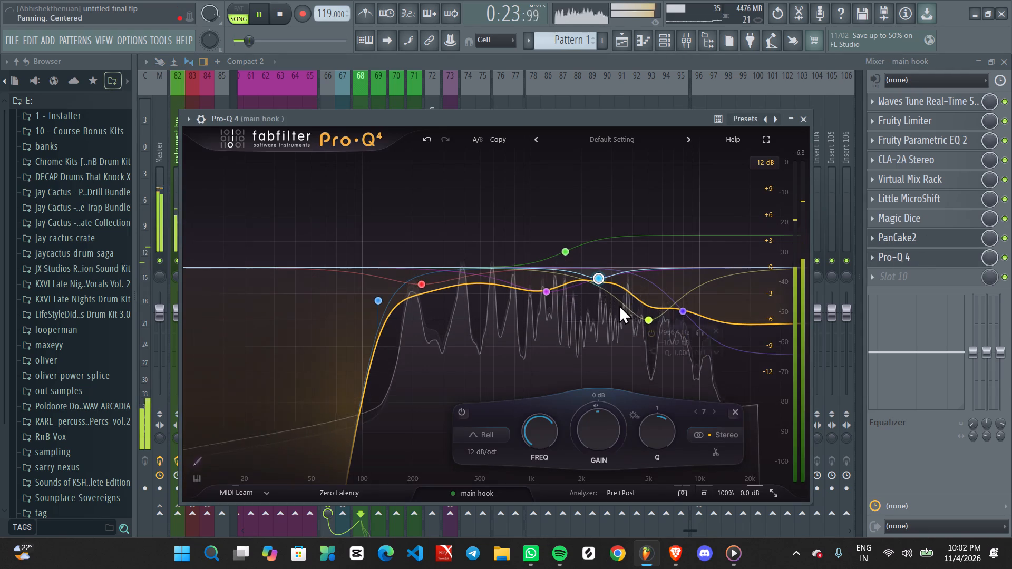
left_click_drag(420, 286, 417, 276)
left_click(546, 293)
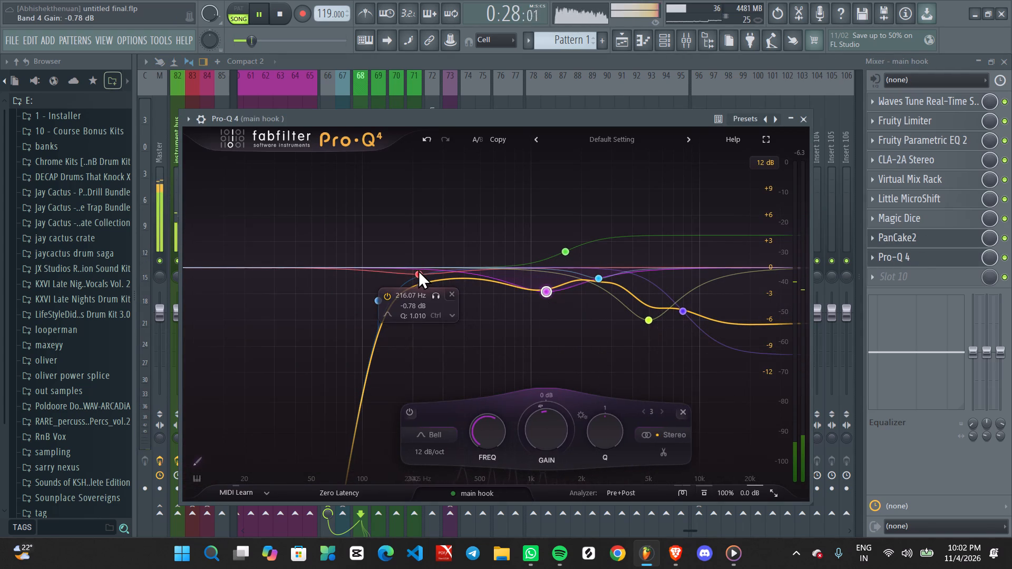
left_click(417, 272)
left_click(802, 121)
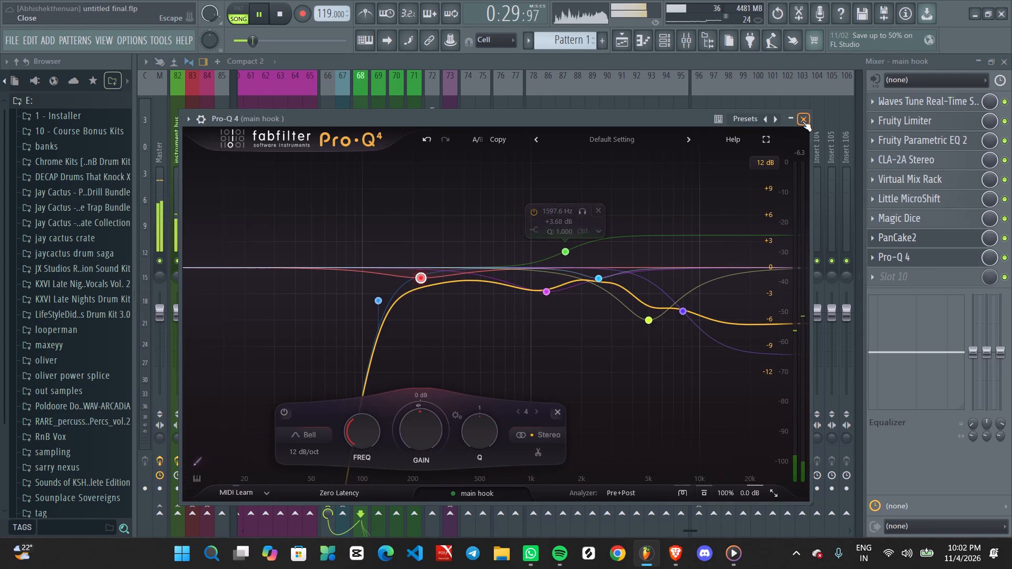
Select the playback range from late bar 12 to about bar 20, covering the main hook 2 vocal on Track 53, and play it.
key("space")
left_click(619, 38)
scroll(497, 170, "up", 1, "ctrl")
middle_click_drag(558, 267, 453, 242)
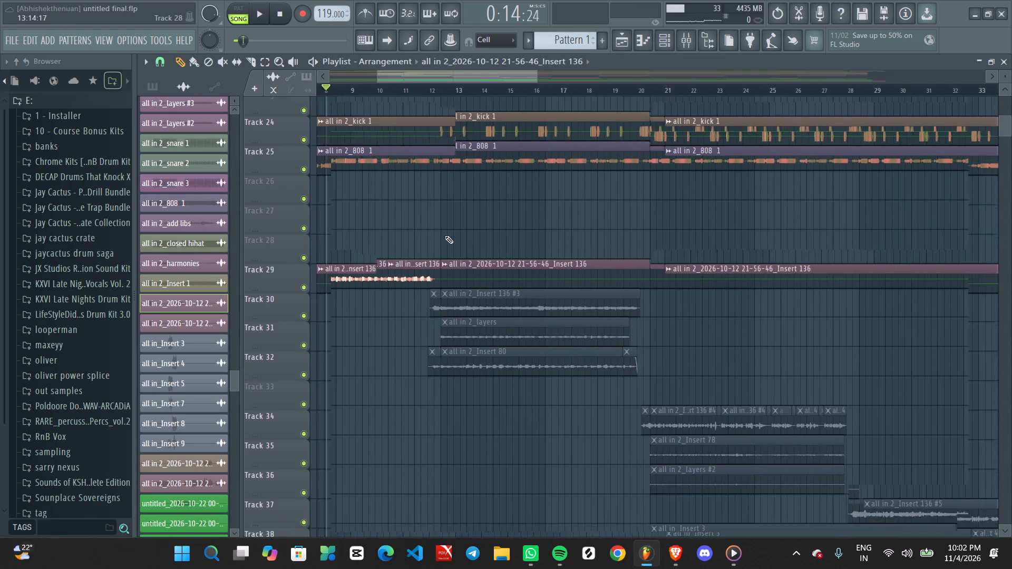
scroll(446, 236, "up", 1)
scroll(443, 229, "down", 5, "ctrl")
scroll(445, 253, "down", 19)
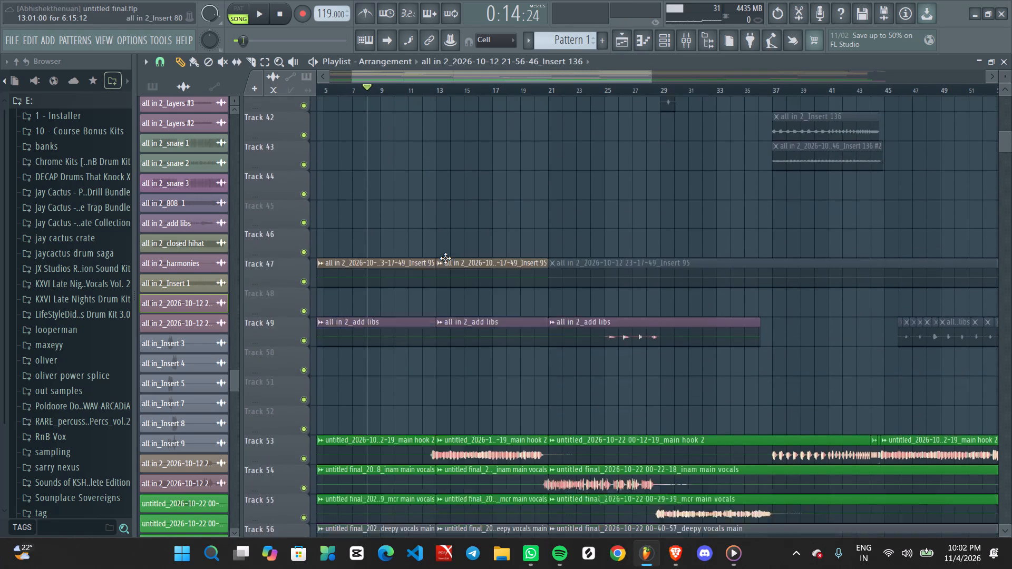
scroll(445, 258, "down", 1)
left_click_drag(431, 93, 472, 92, "ctrl")
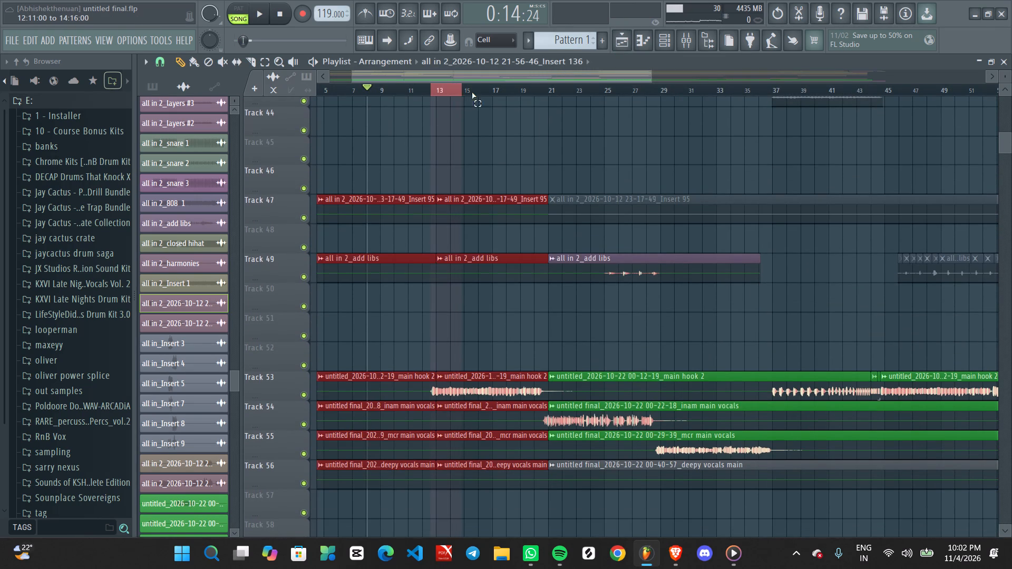
left_click_drag(472, 92, 541, 90, "ctrl")
key("space")
Select the Master mixer track, stop playback and open empty effect slot 1 for loading a plugin.
left_click(684, 43)
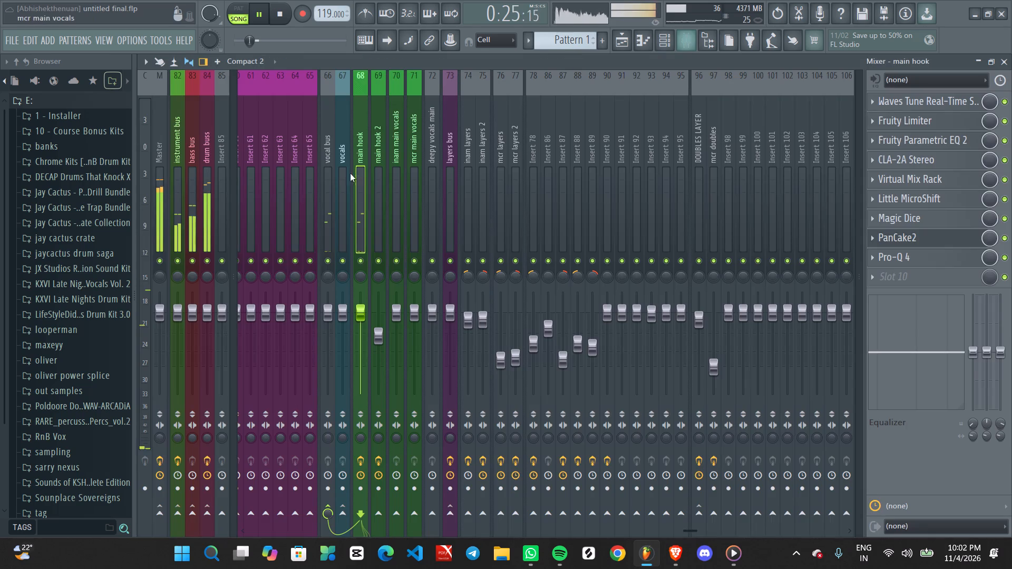
key("space")
left_click(160, 171)
key("space")
key("space")
left_click(920, 106)
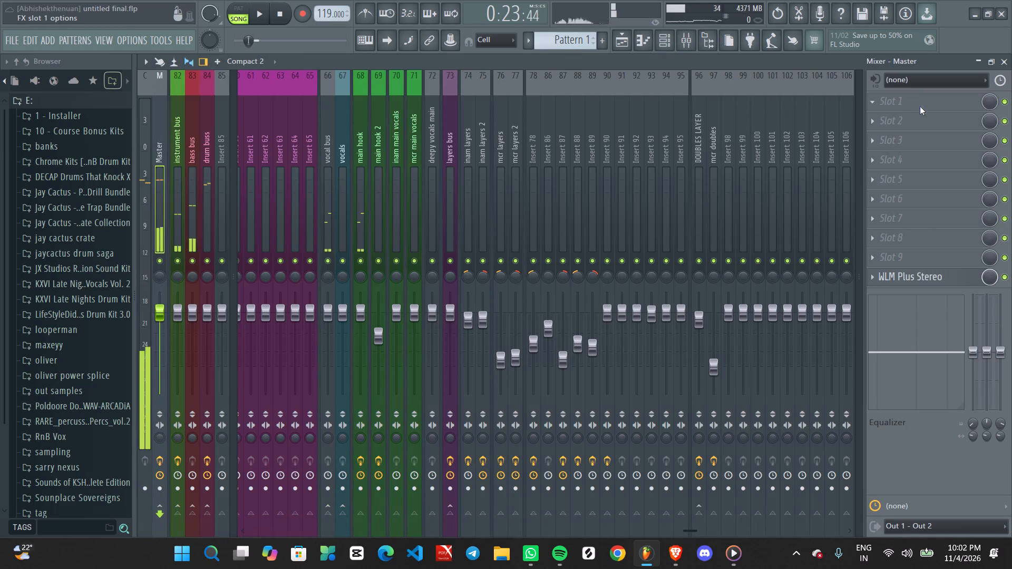
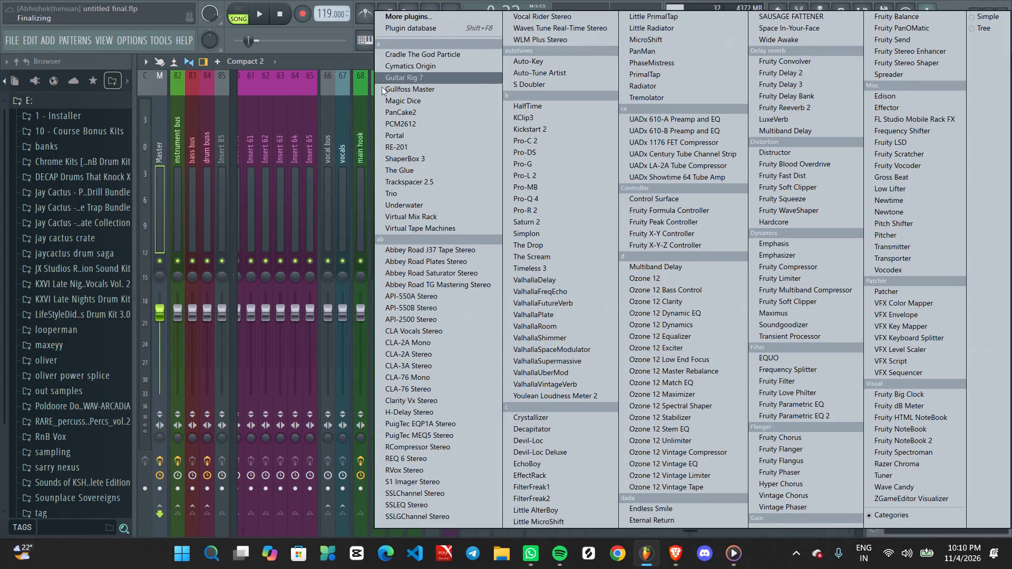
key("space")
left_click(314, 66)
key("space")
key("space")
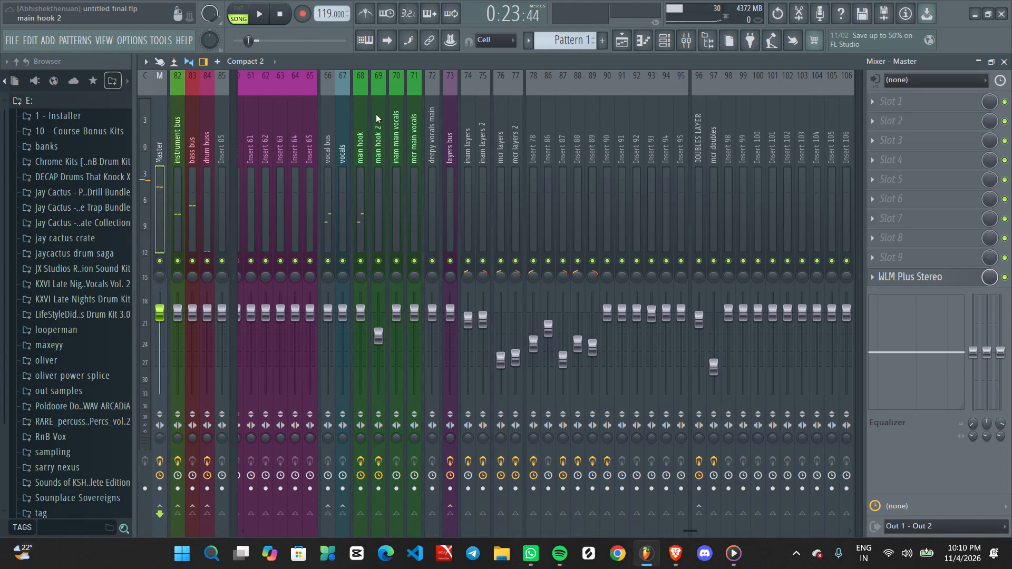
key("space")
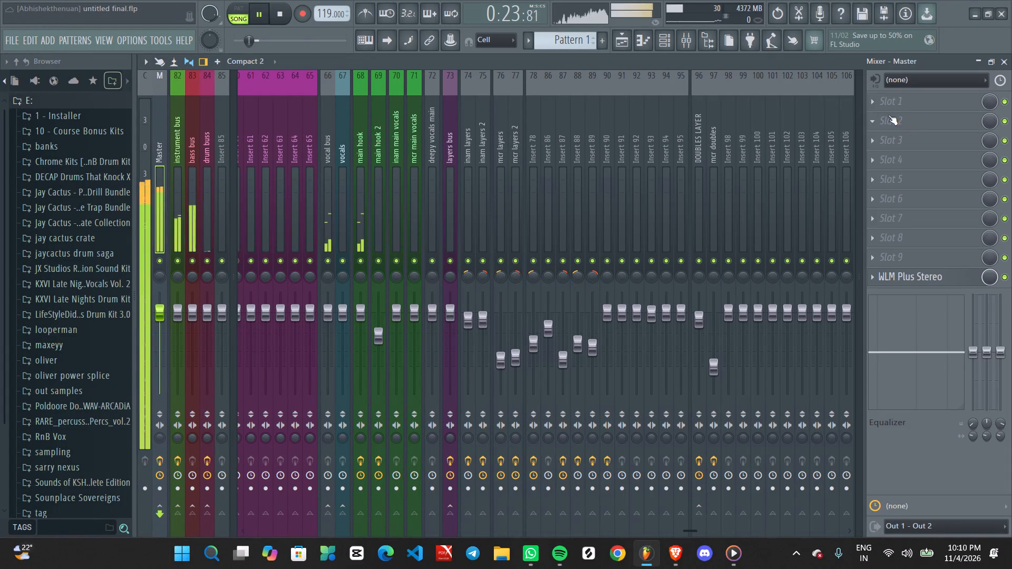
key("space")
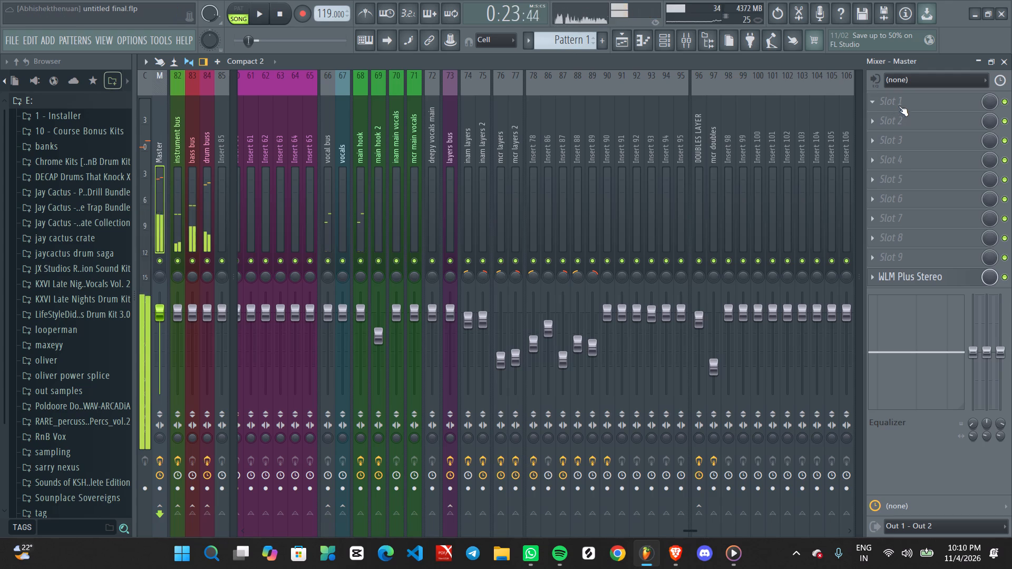
Load KClip3 into effect slot 1 of the Master track.
left_click(899, 106)
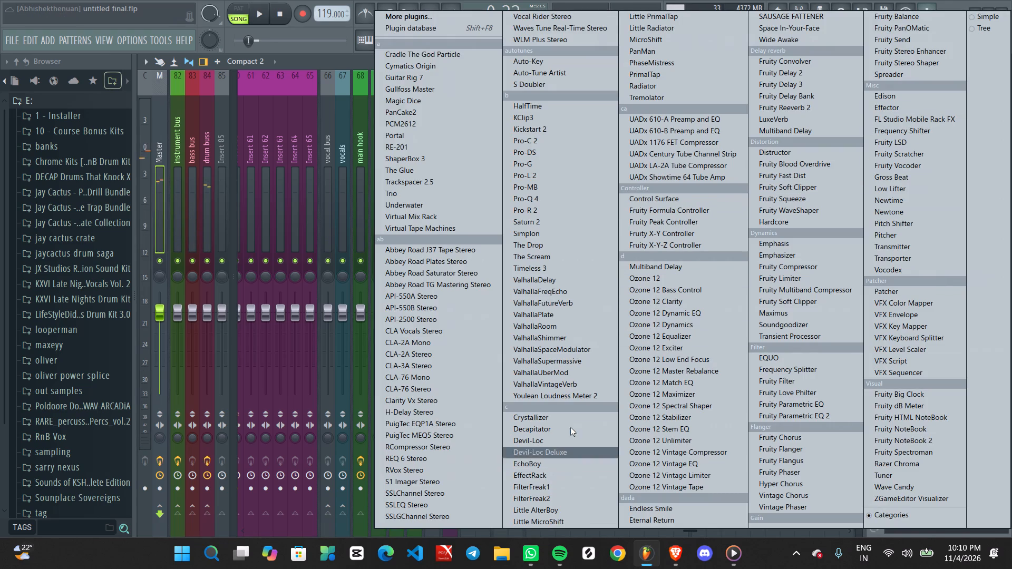
left_click(521, 123)
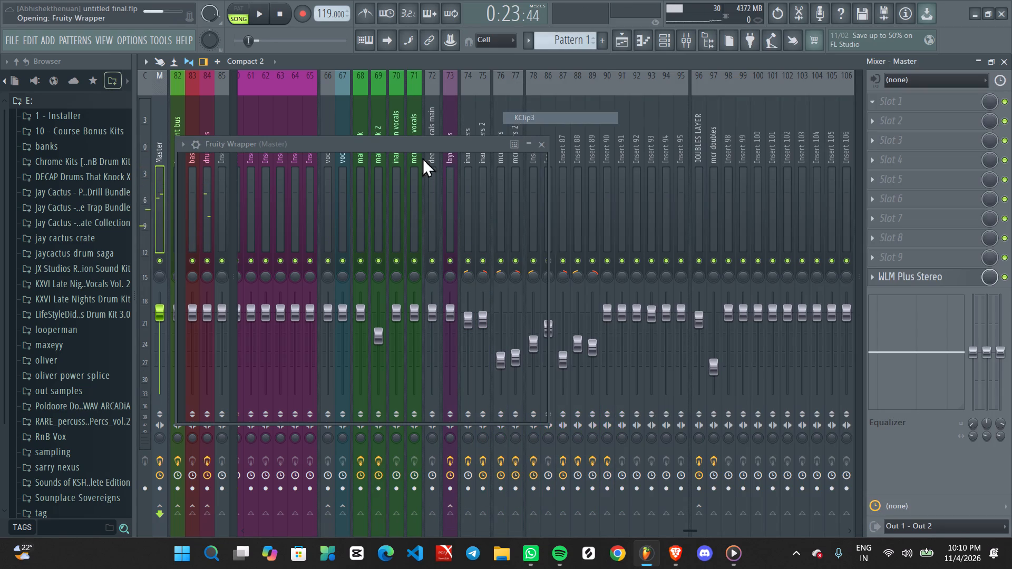
left_click_drag(417, 141, 396, 67)
Set KClip3's threshold to -1.4 dB while the selected range plays, and close the plugin.
key("space")
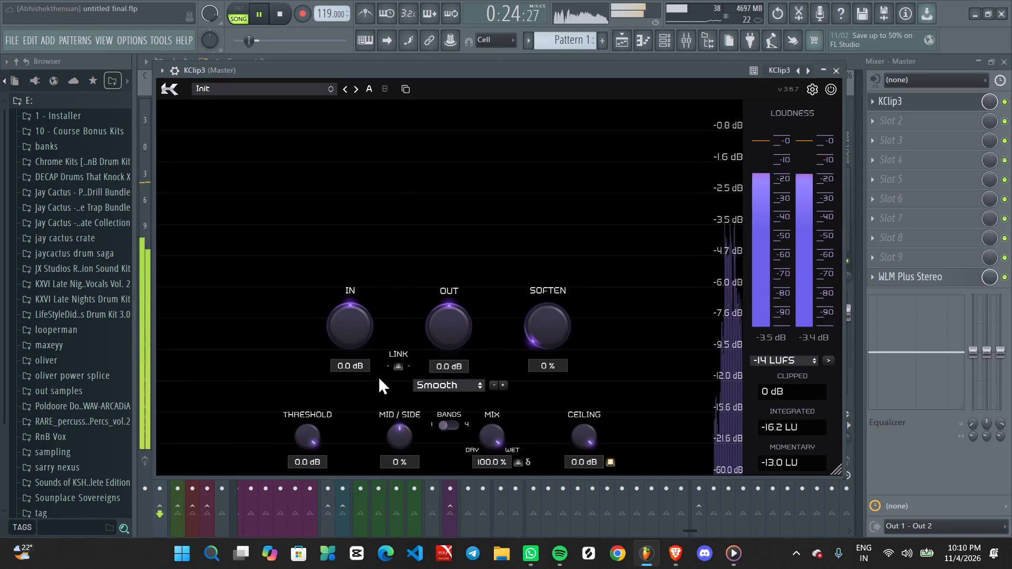
scroll(306, 444, "down", 2)
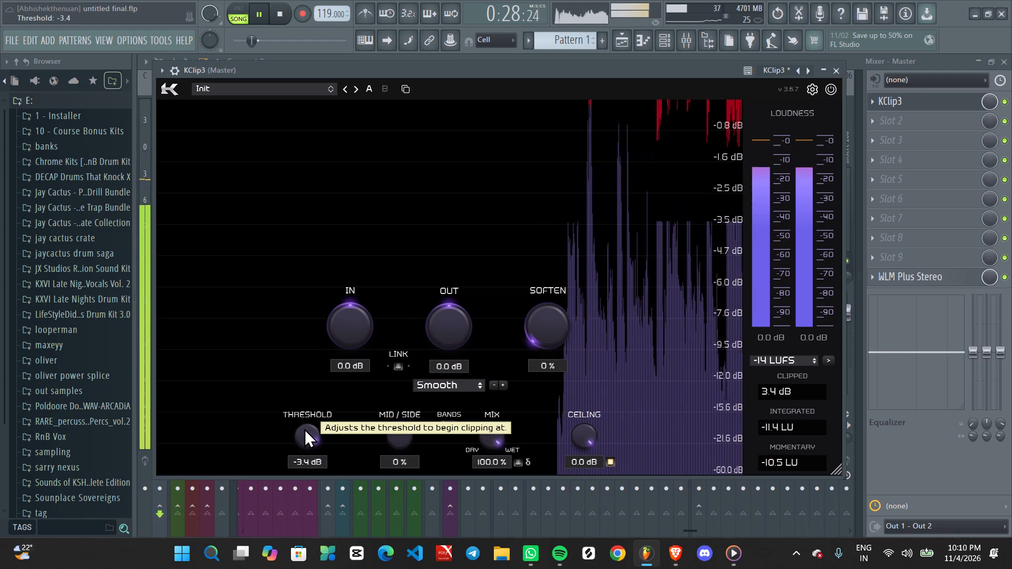
scroll(304, 428, "up", 1)
left_click(304, 428)
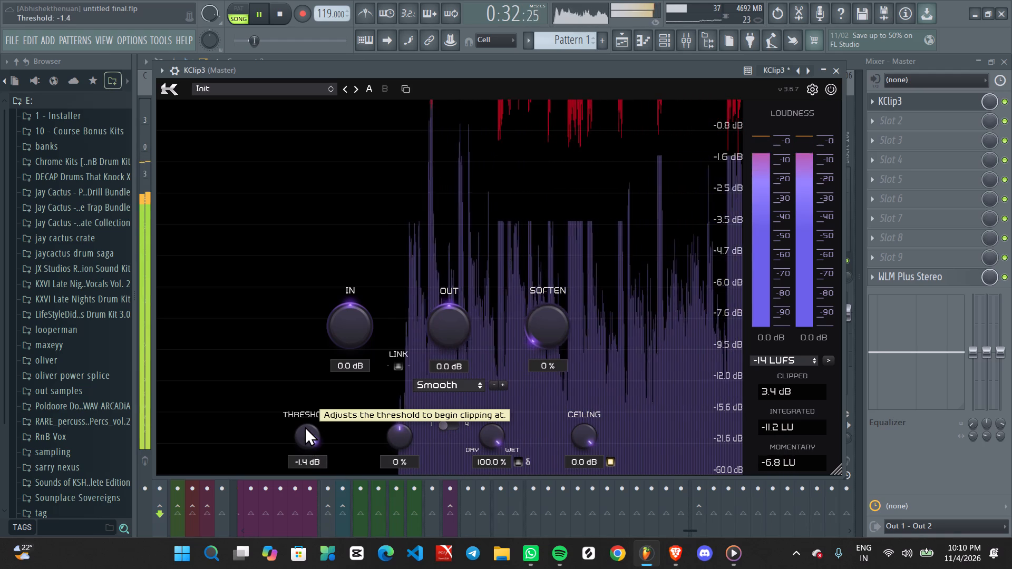
left_click(305, 426)
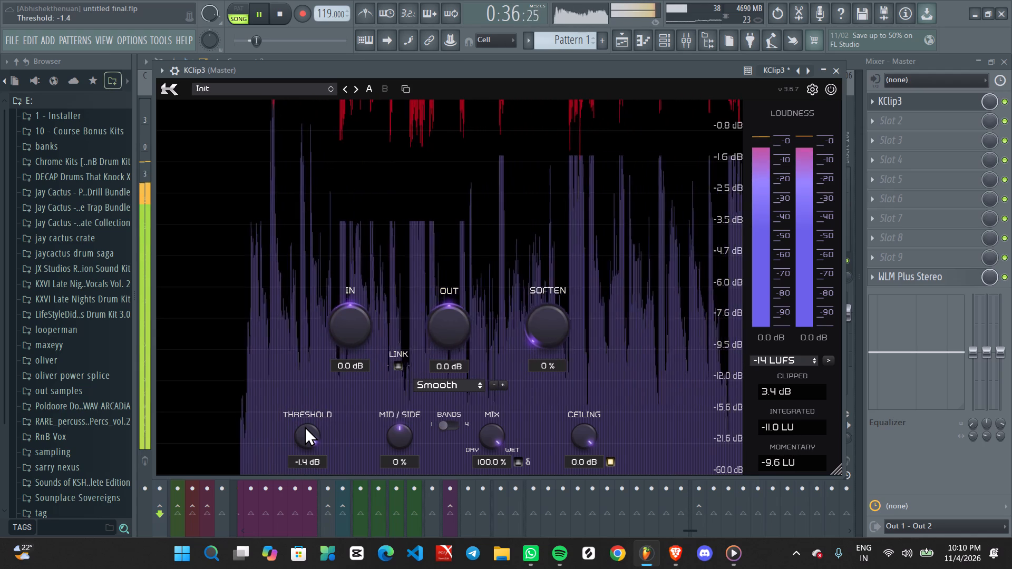
left_click(837, 70)
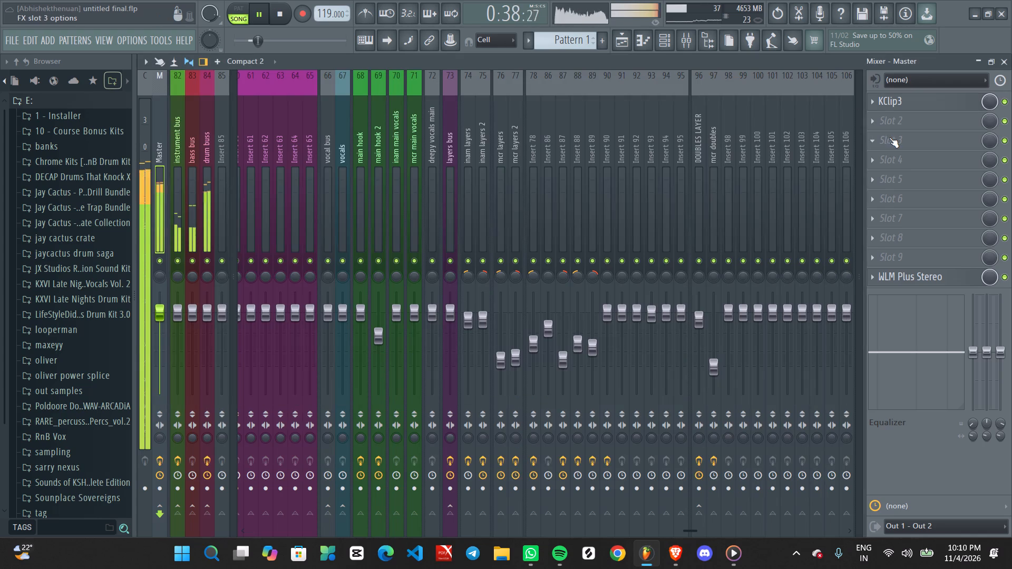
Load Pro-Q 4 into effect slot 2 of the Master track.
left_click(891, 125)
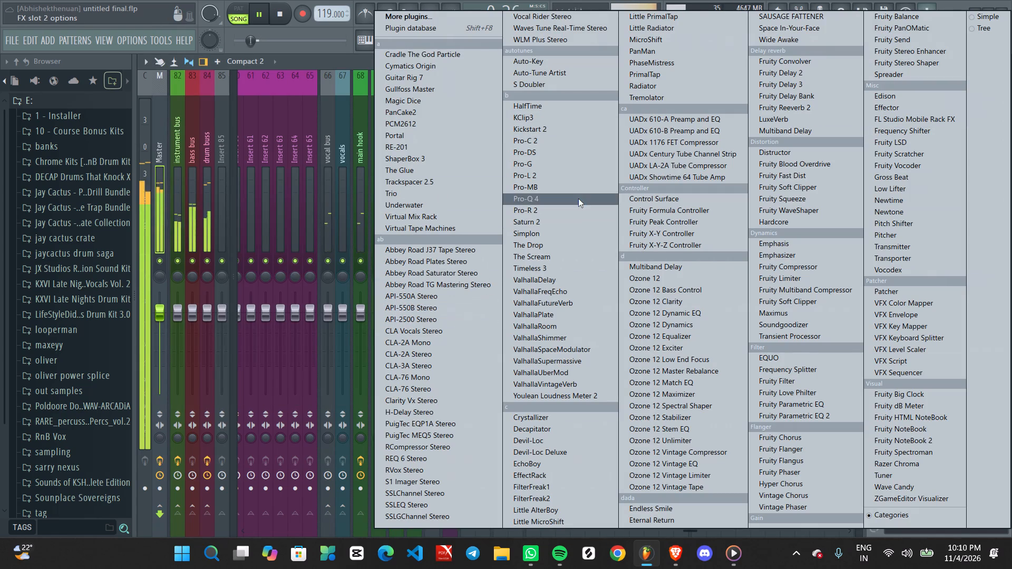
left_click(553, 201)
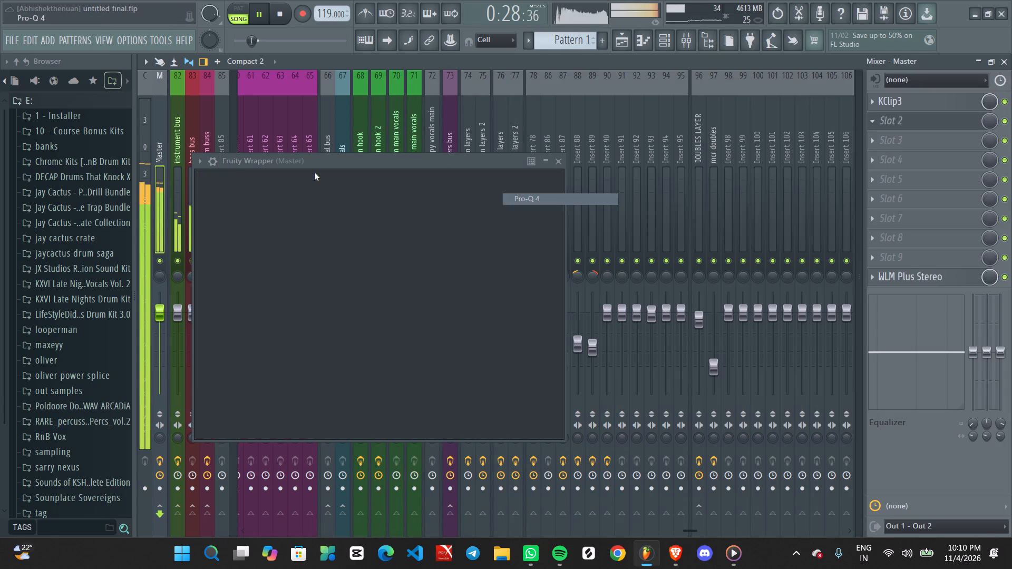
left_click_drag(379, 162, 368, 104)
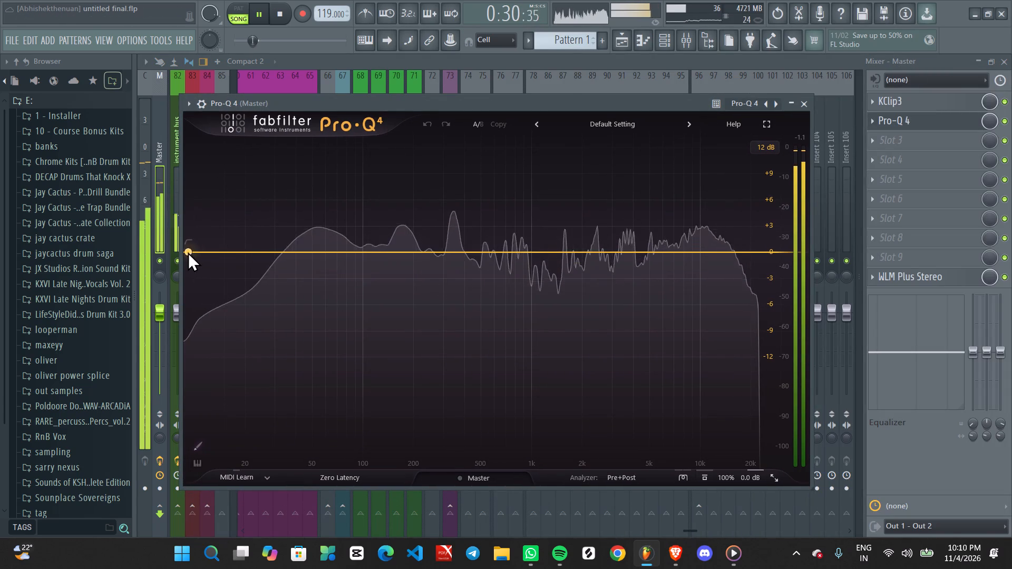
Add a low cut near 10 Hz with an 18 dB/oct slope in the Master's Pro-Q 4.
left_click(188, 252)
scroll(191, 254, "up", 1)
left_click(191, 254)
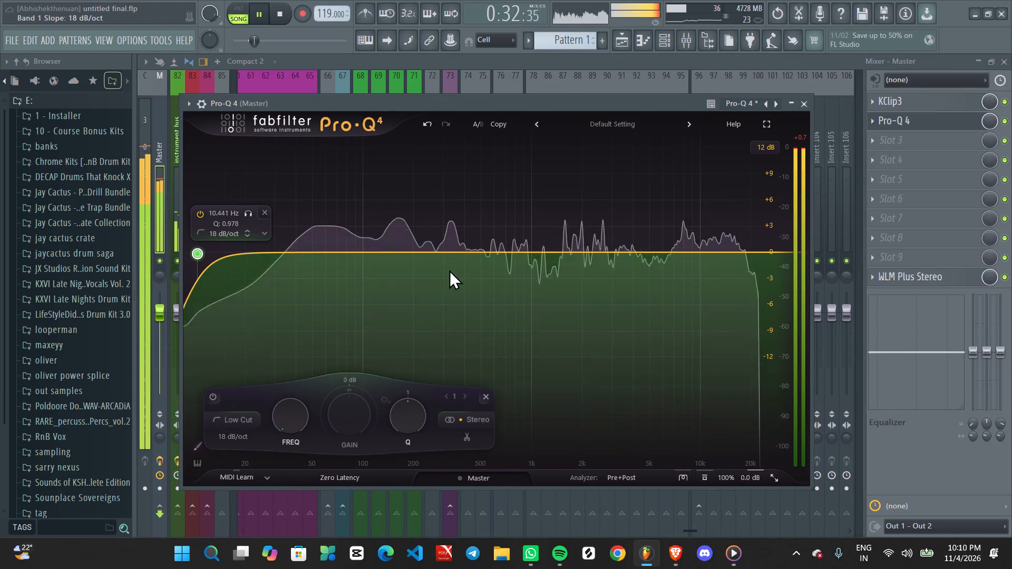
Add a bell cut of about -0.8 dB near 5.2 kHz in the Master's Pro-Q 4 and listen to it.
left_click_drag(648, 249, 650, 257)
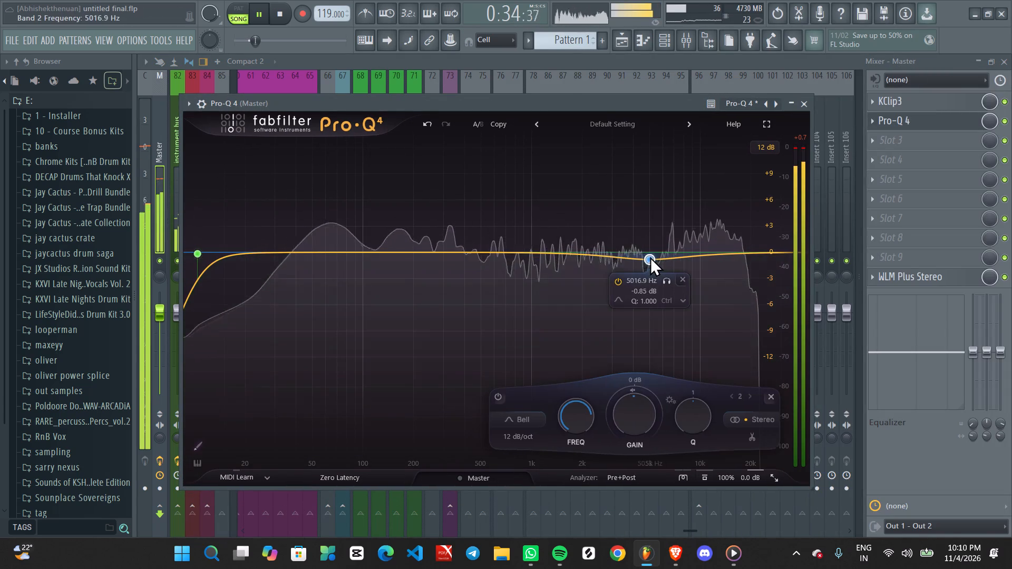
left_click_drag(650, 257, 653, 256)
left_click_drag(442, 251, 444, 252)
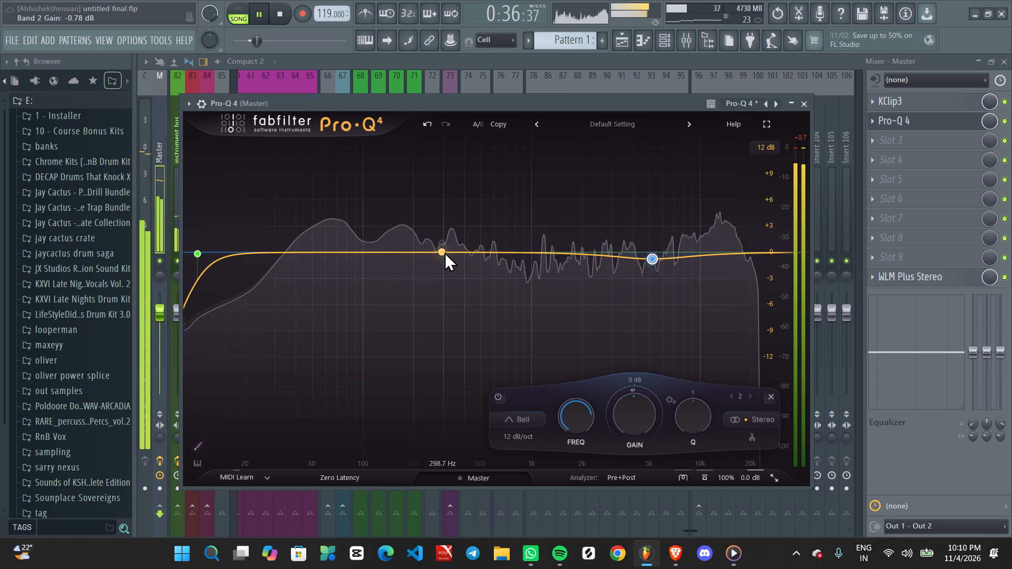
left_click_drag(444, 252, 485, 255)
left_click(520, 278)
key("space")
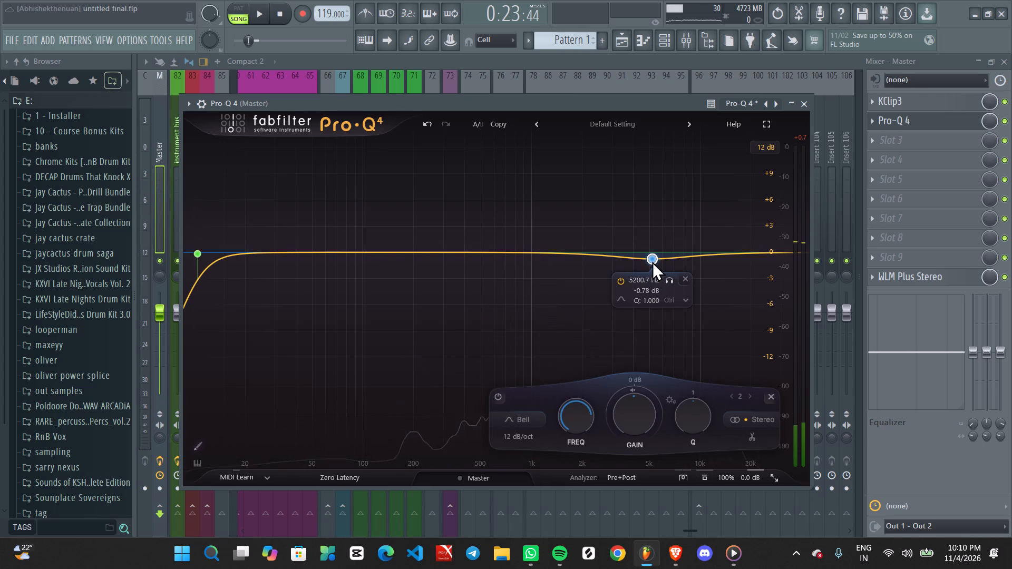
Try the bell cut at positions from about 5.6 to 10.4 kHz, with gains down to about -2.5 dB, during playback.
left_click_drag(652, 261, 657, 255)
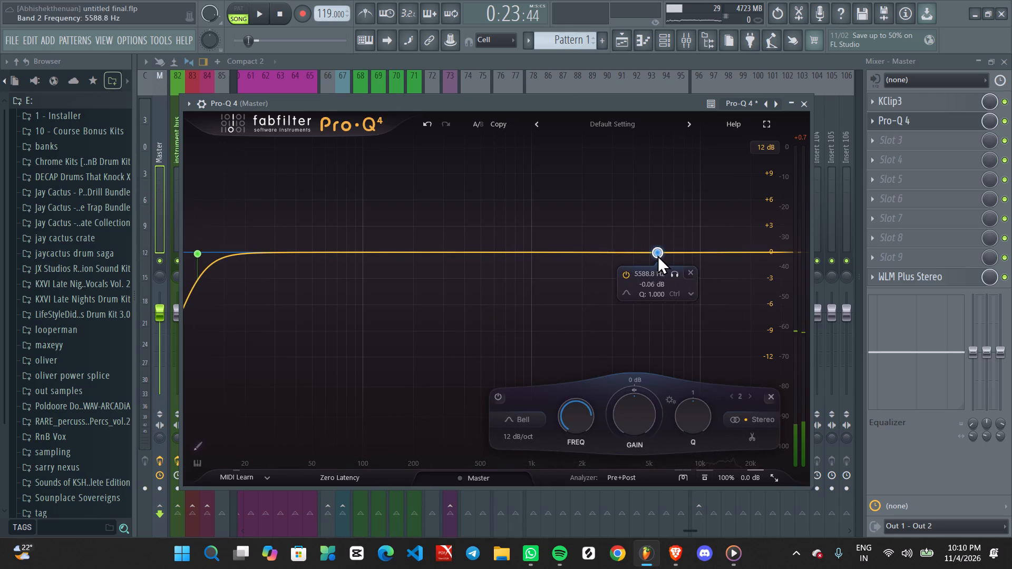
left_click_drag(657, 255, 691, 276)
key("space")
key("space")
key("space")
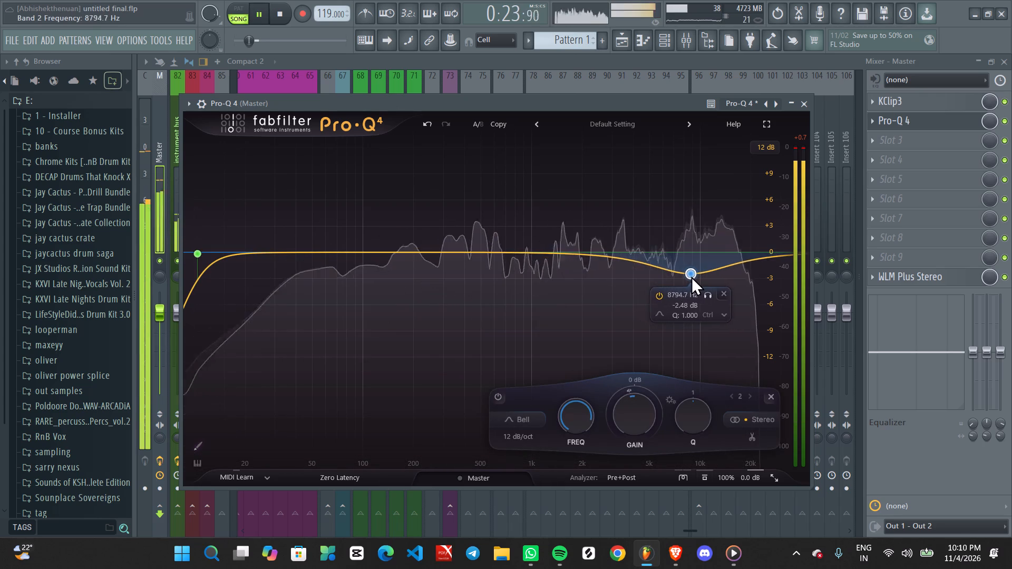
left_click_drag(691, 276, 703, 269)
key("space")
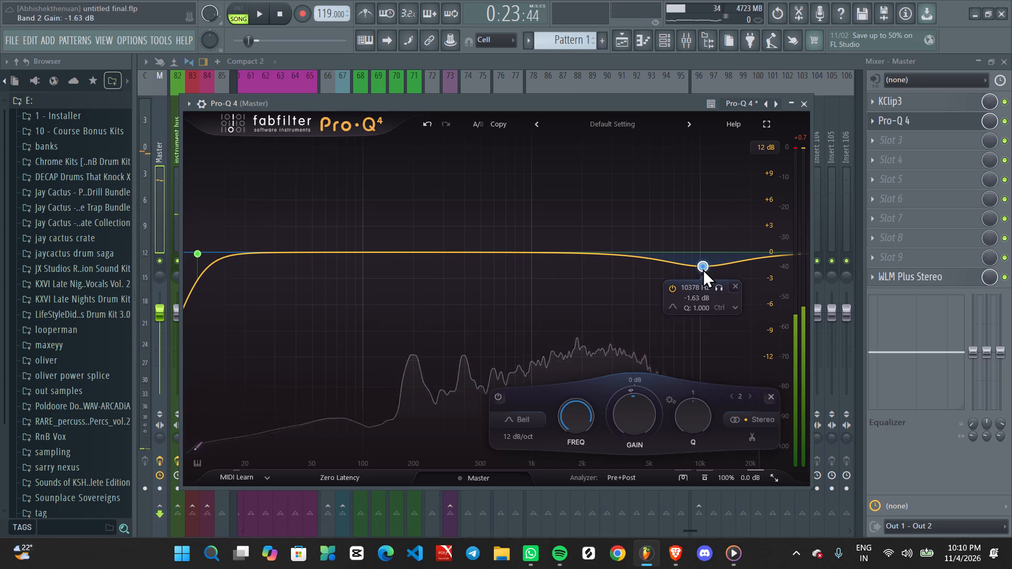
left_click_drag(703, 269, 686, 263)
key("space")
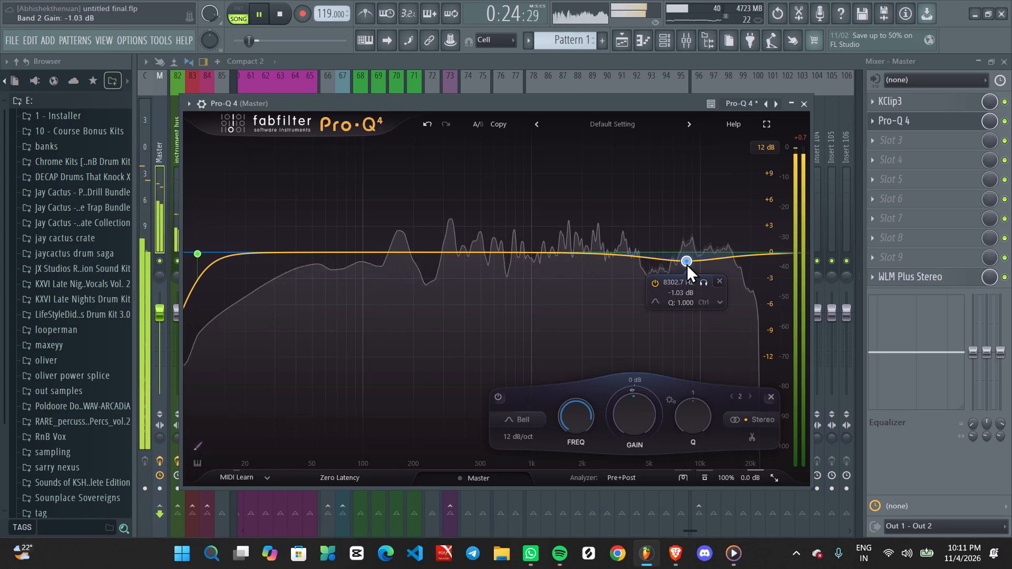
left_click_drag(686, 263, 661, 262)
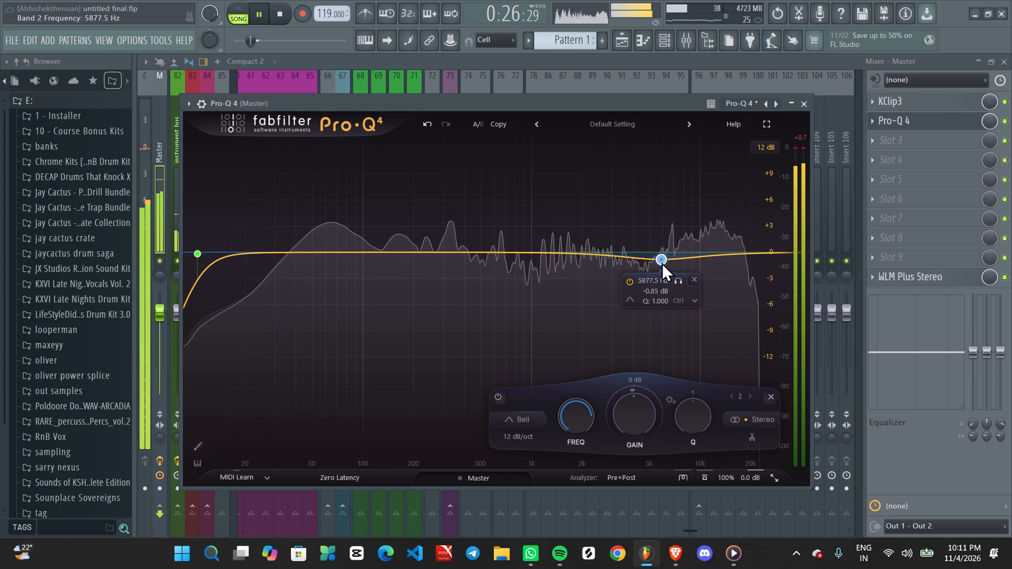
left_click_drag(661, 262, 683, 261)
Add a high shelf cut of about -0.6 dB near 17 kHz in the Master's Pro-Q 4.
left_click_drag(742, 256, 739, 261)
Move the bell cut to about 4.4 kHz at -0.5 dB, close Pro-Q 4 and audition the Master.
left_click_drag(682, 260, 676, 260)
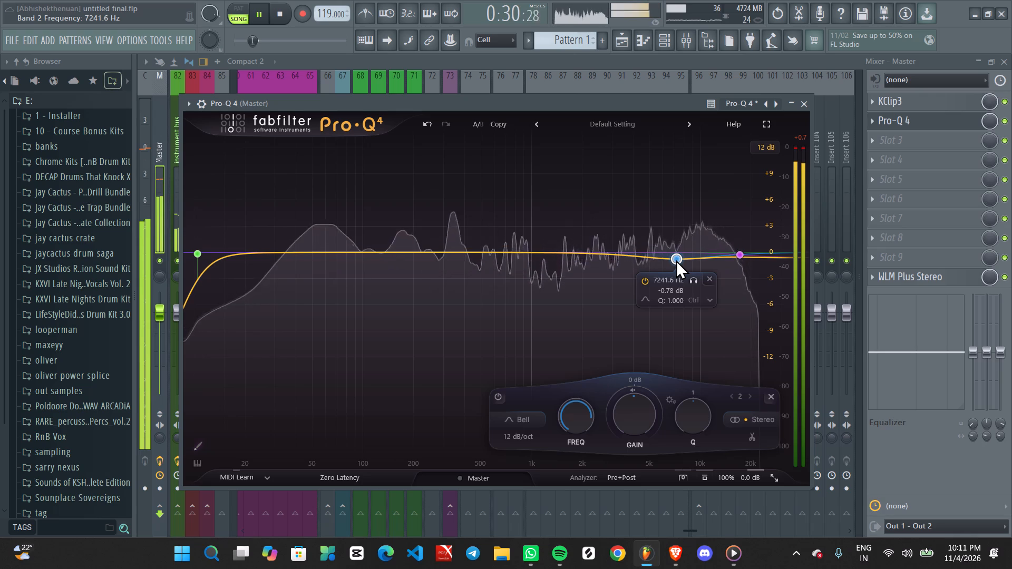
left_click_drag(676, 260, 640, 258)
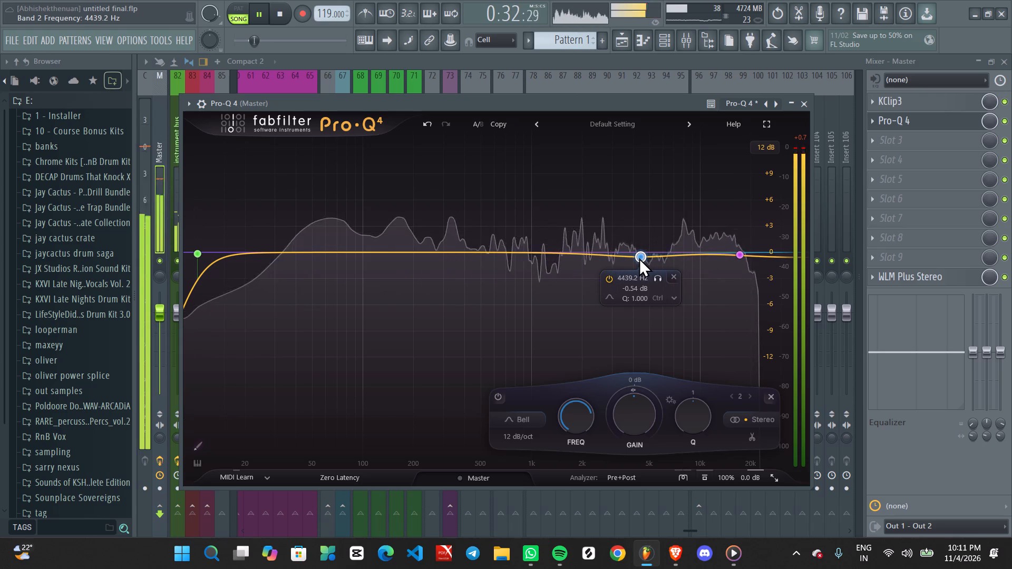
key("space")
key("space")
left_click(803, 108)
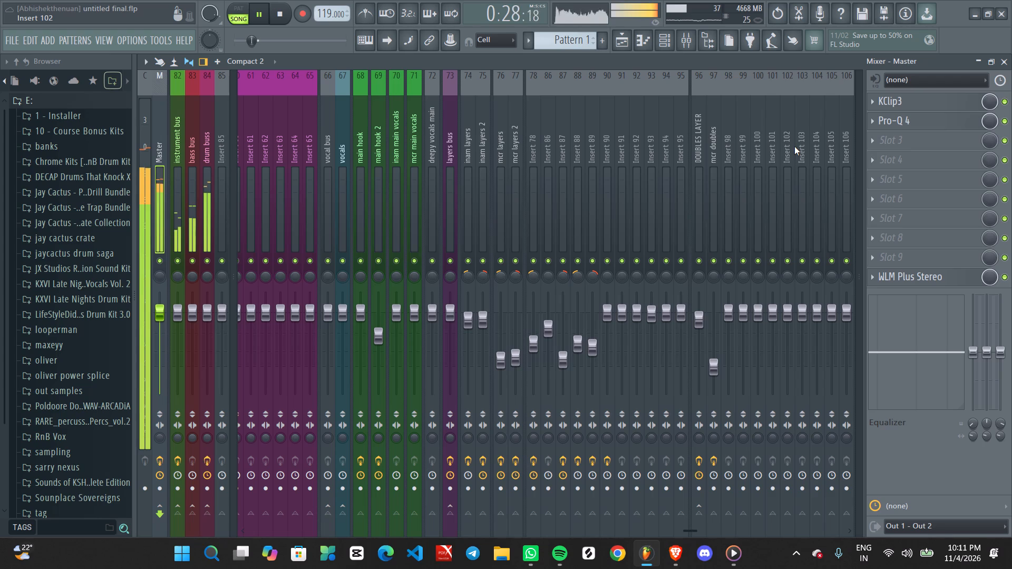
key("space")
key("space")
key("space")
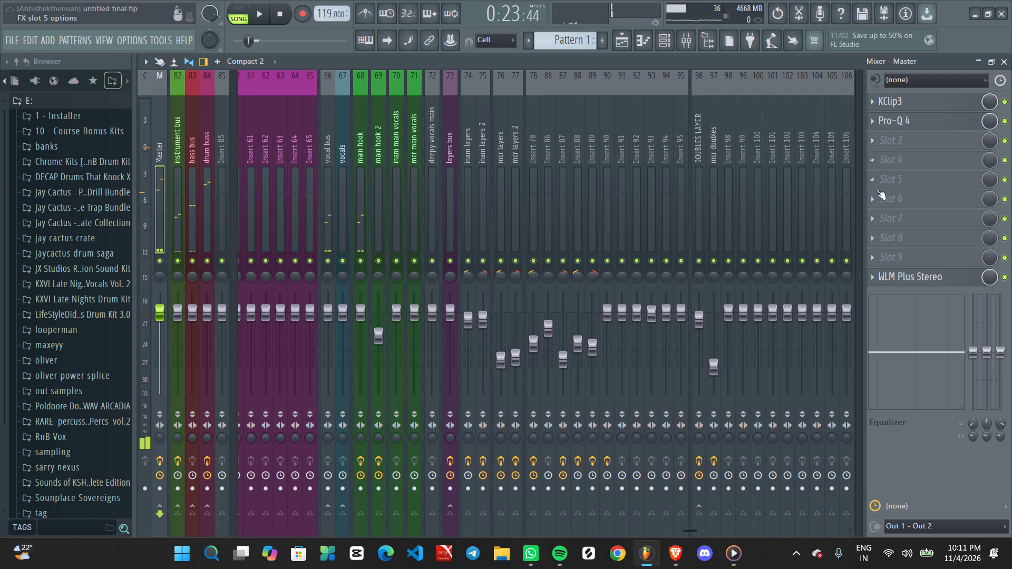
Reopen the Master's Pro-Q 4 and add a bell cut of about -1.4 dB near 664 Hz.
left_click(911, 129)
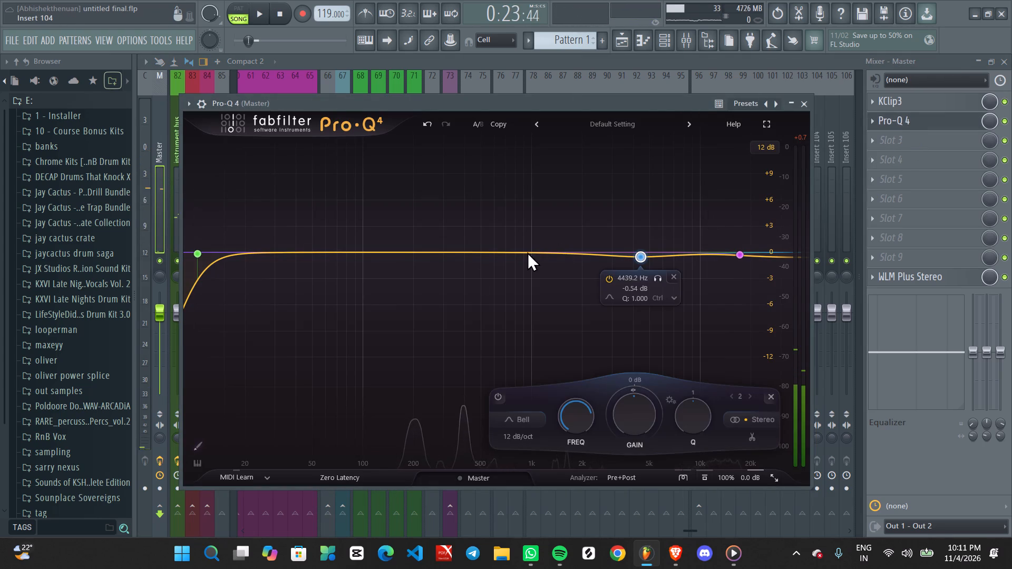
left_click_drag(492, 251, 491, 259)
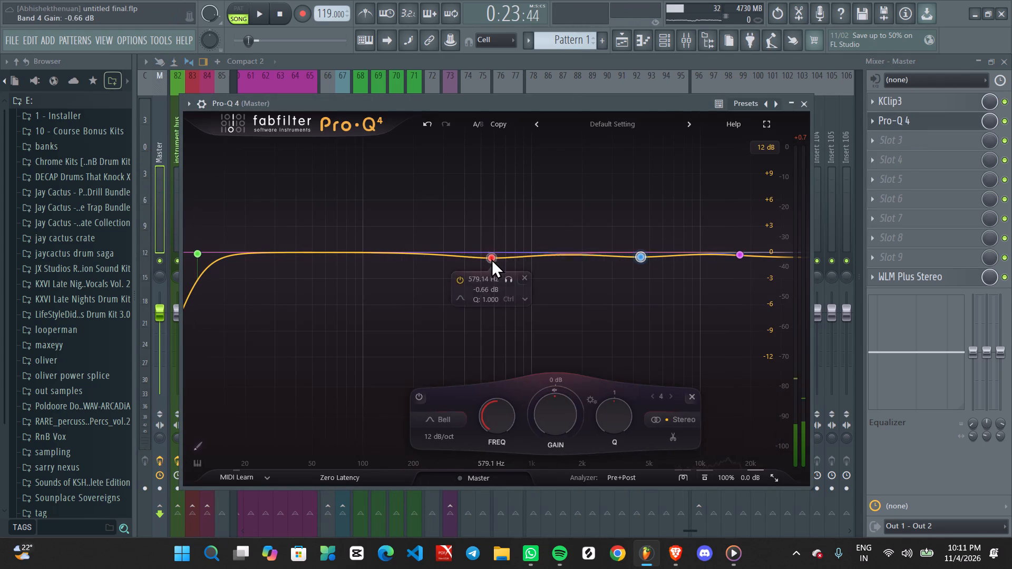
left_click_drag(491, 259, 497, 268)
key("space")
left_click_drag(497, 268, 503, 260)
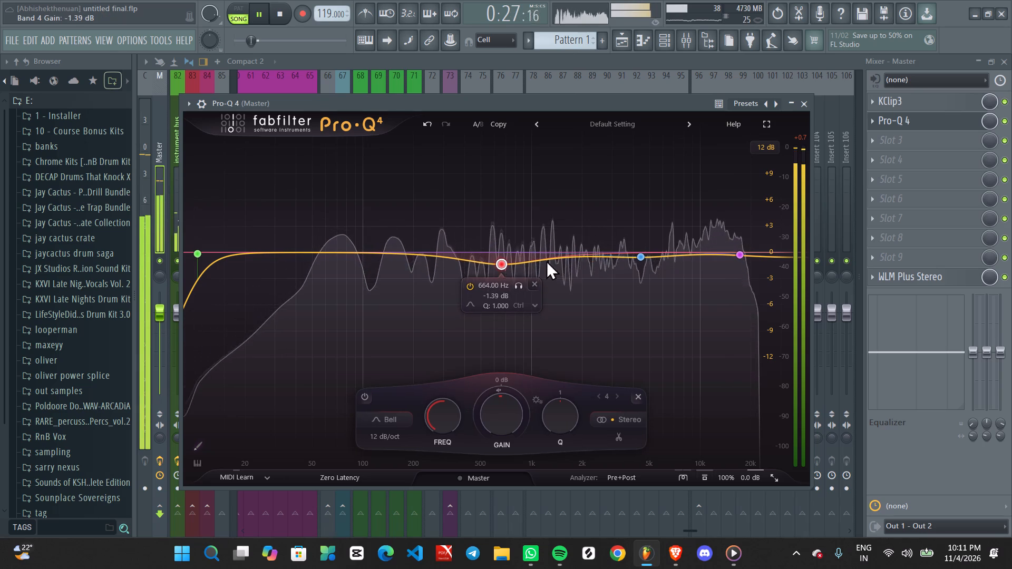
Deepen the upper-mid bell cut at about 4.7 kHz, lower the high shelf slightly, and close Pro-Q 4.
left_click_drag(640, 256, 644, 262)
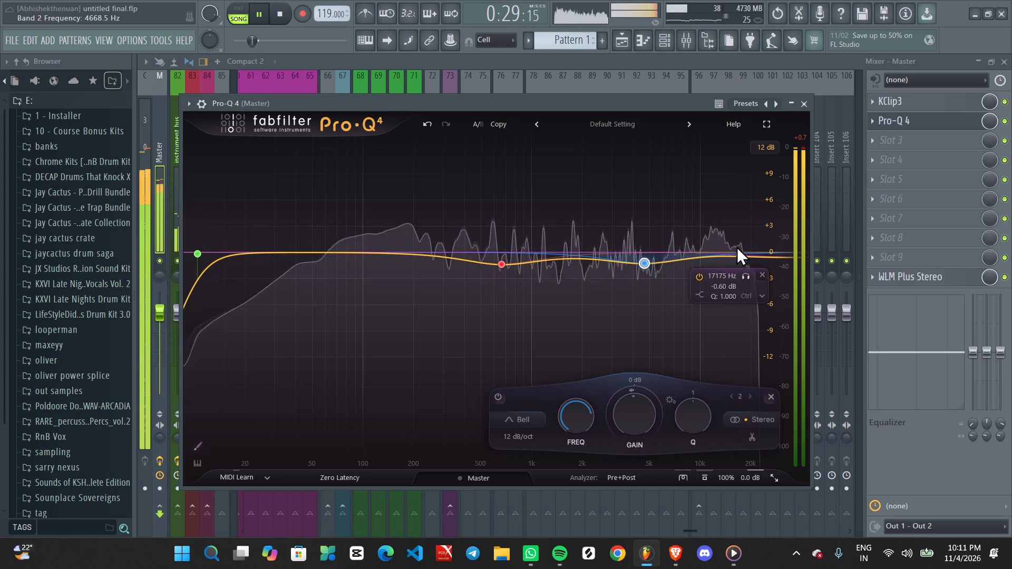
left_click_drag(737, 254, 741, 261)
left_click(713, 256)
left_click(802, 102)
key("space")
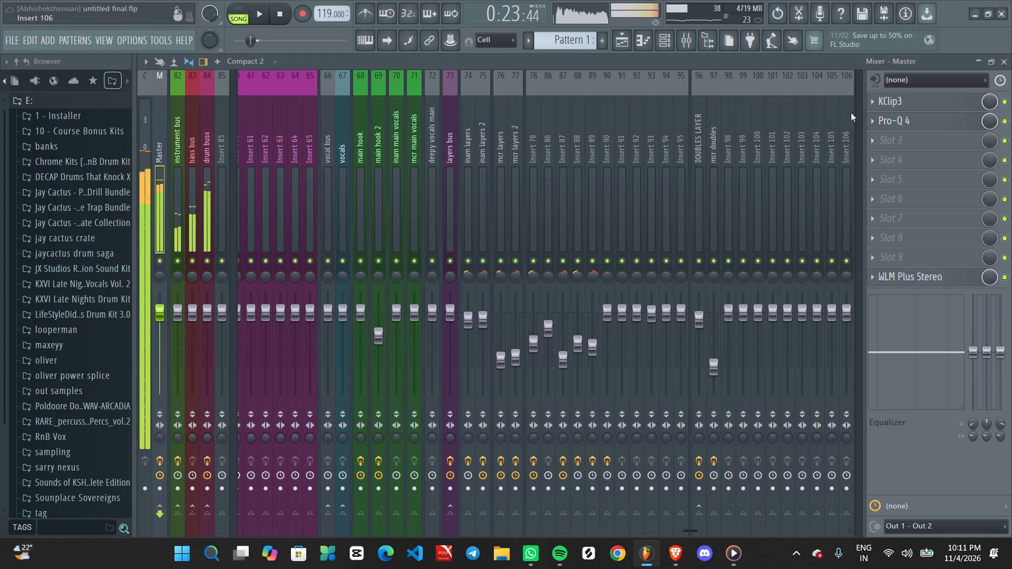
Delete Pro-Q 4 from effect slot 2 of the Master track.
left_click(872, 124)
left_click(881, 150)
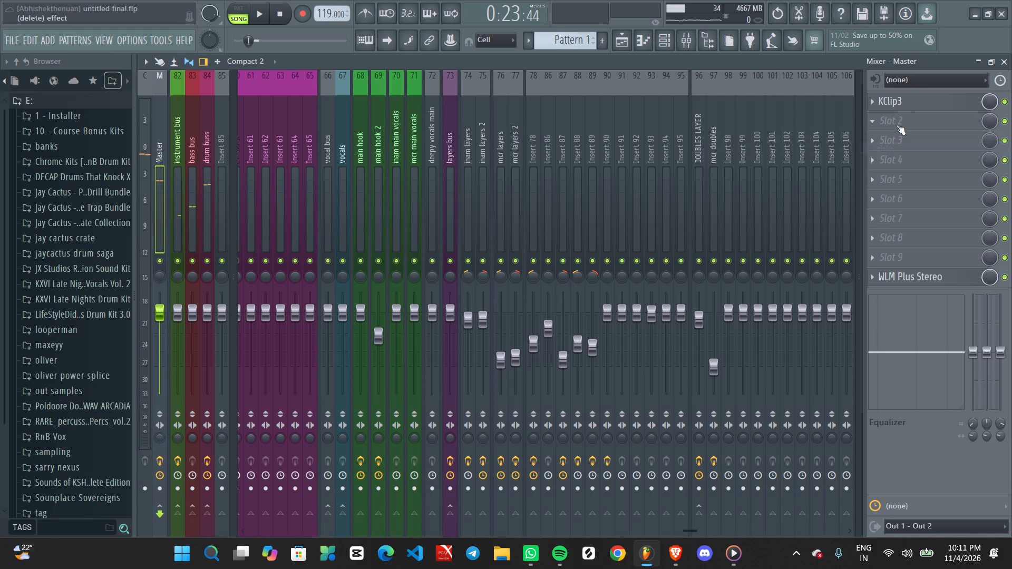
Load Pro-MB into effect slot 2 of the Master track.
left_click(896, 125)
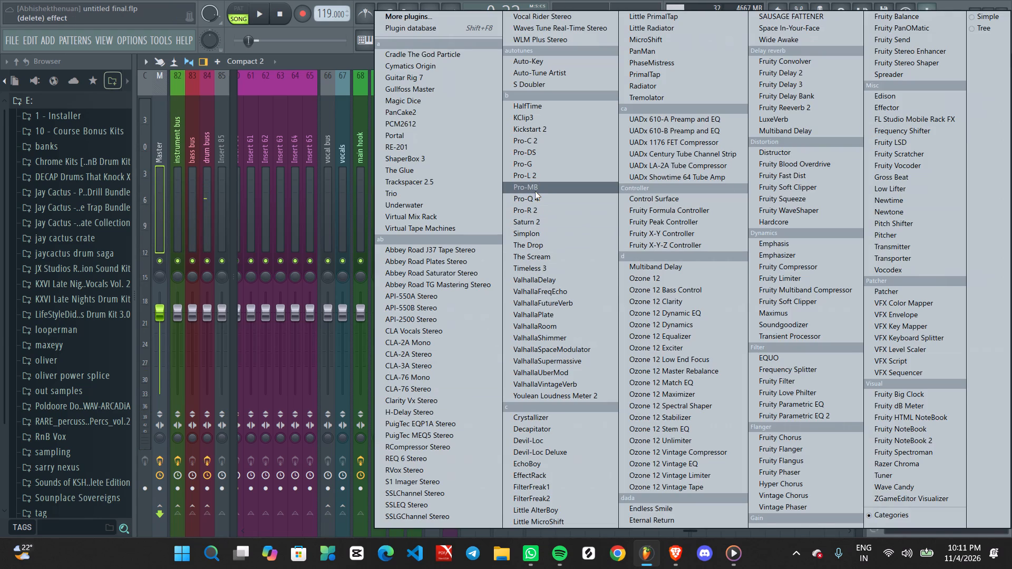
left_click(536, 189)
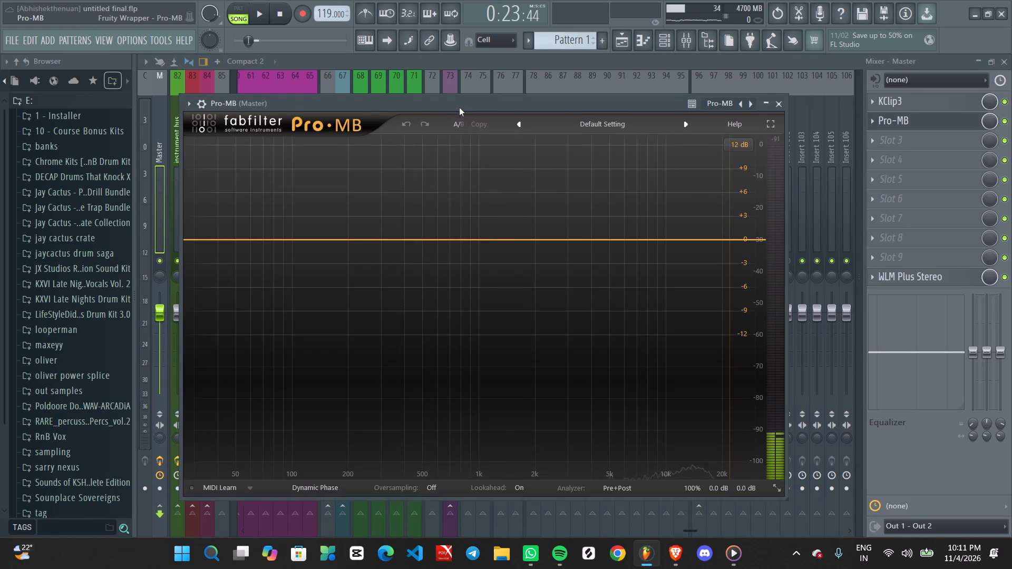
left_click_drag(461, 103, 502, 79)
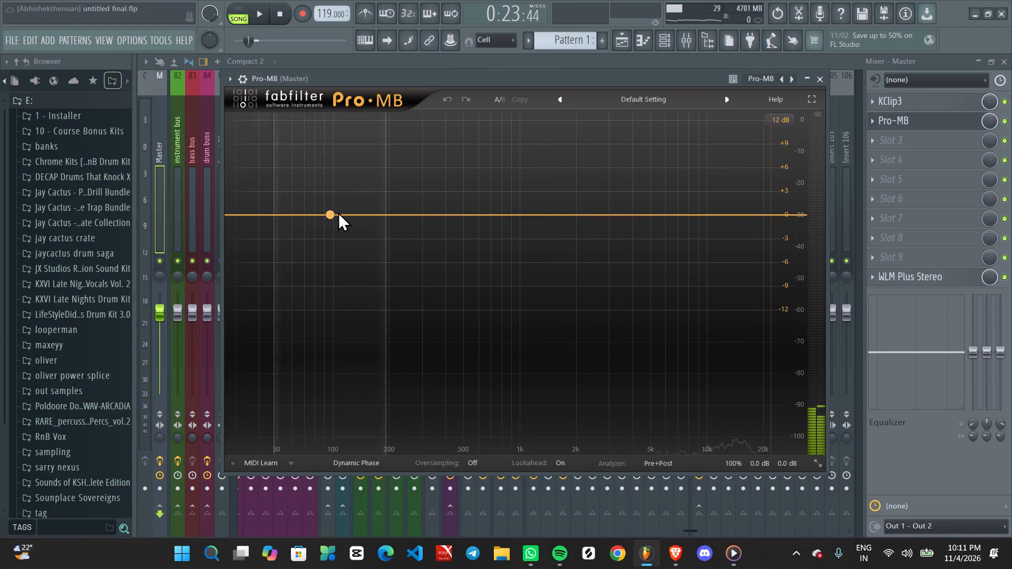
Add a low band in Pro-MB with its high crossover slightly above 200 Hz and its range reduced to about -2.4 dB.
left_click(289, 212)
left_click_drag(344, 215, 396, 215)
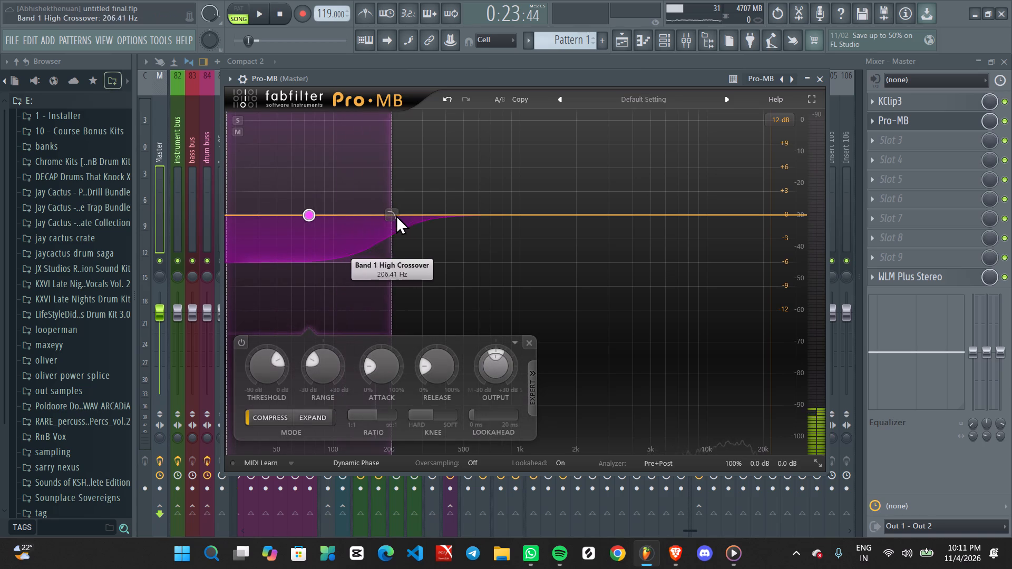
left_click_drag(396, 215, 399, 215)
left_click_drag(323, 261, 325, 243)
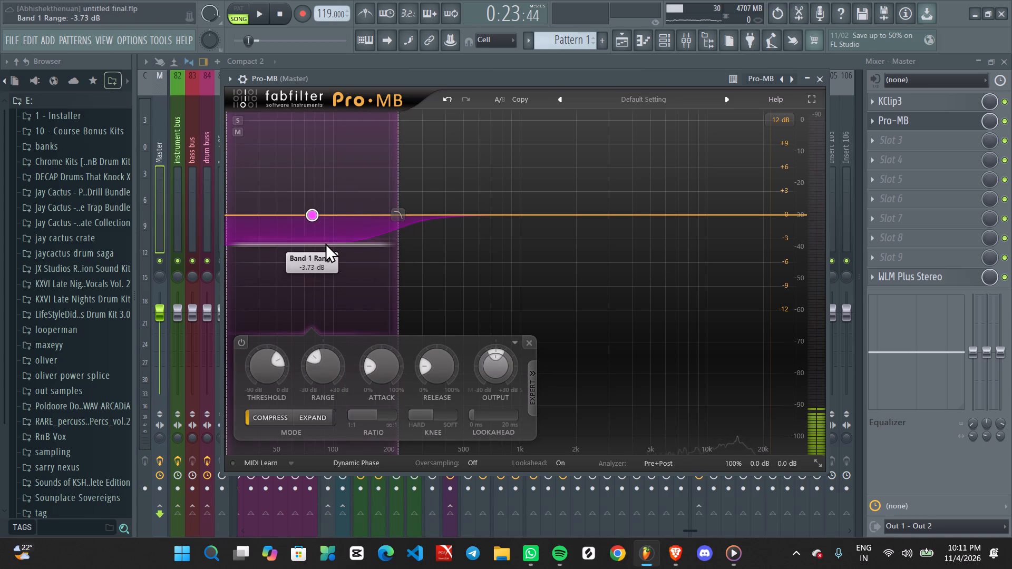
left_click_drag(325, 243, 328, 233)
key("space")
key("space")
Add a high band in Pro-MB from about 4 kHz to 30000 Hz with its range reduced to about -2.4 dB.
left_click(679, 214)
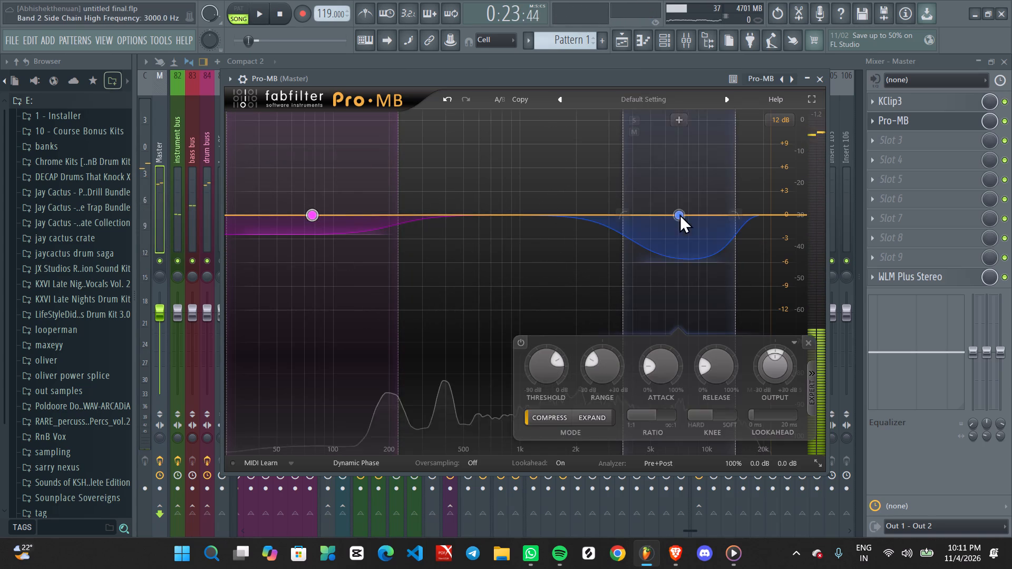
left_click_drag(736, 213, 790, 204)
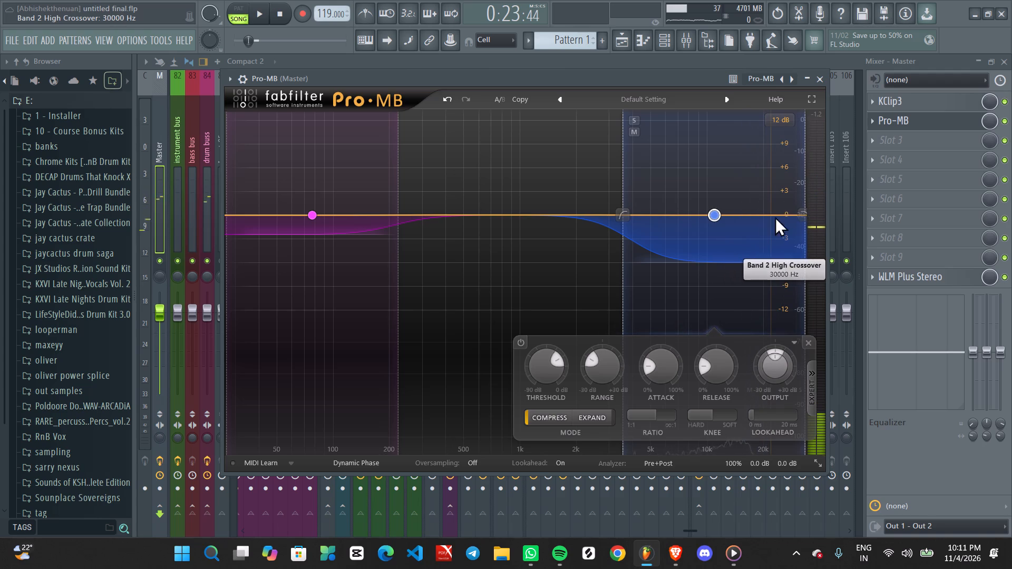
left_click_drag(725, 262, 725, 241)
key("space")
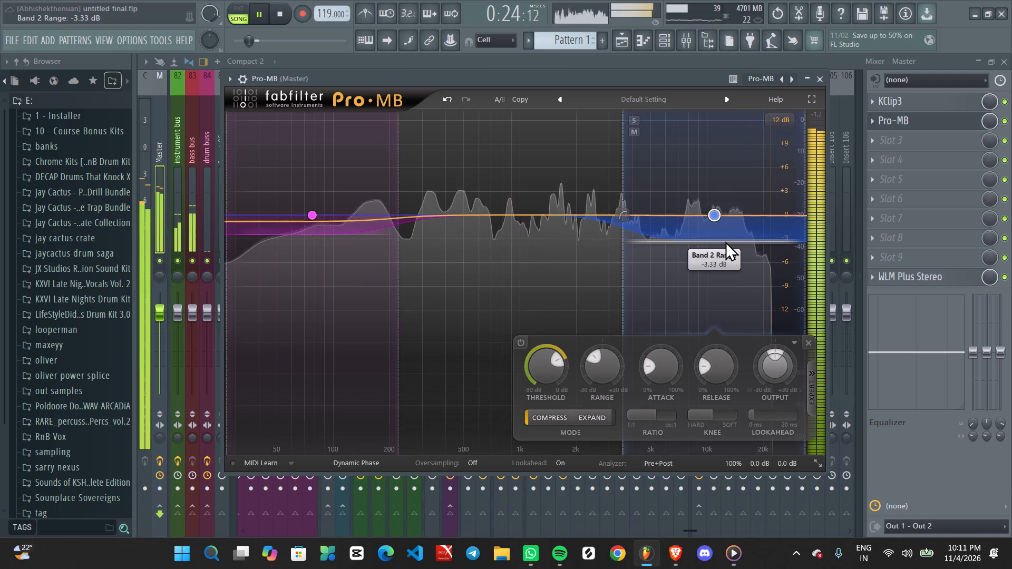
left_click_drag(725, 241, 726, 233)
key("space")
left_click_drag(623, 218, 631, 217)
Add a mid band in Pro-MB from about 345 Hz to 3192 Hz with a -2.87 dB range, audition it, and close Pro-MB.
left_click(522, 213)
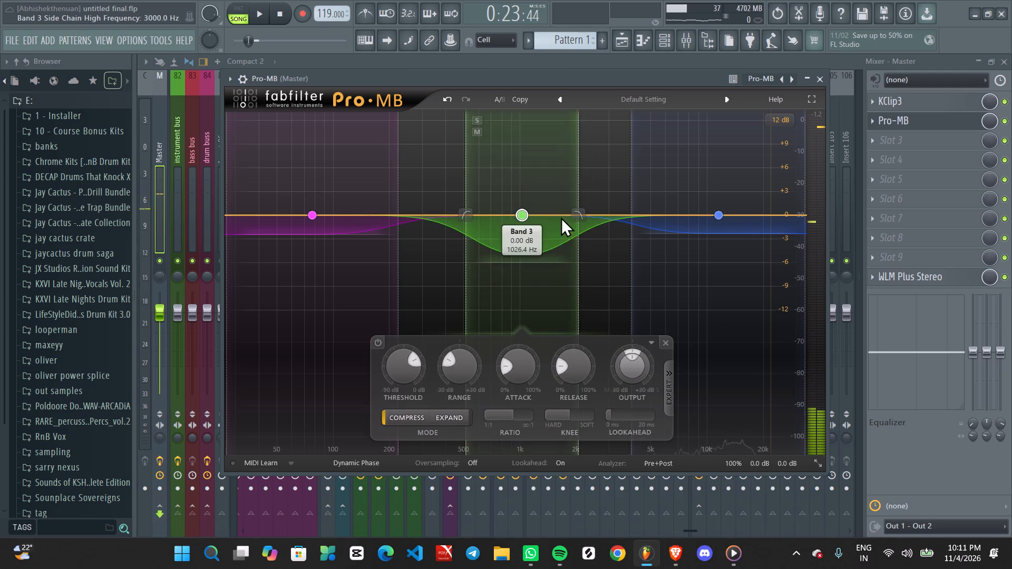
left_click(587, 214)
left_click_drag(579, 214, 615, 214)
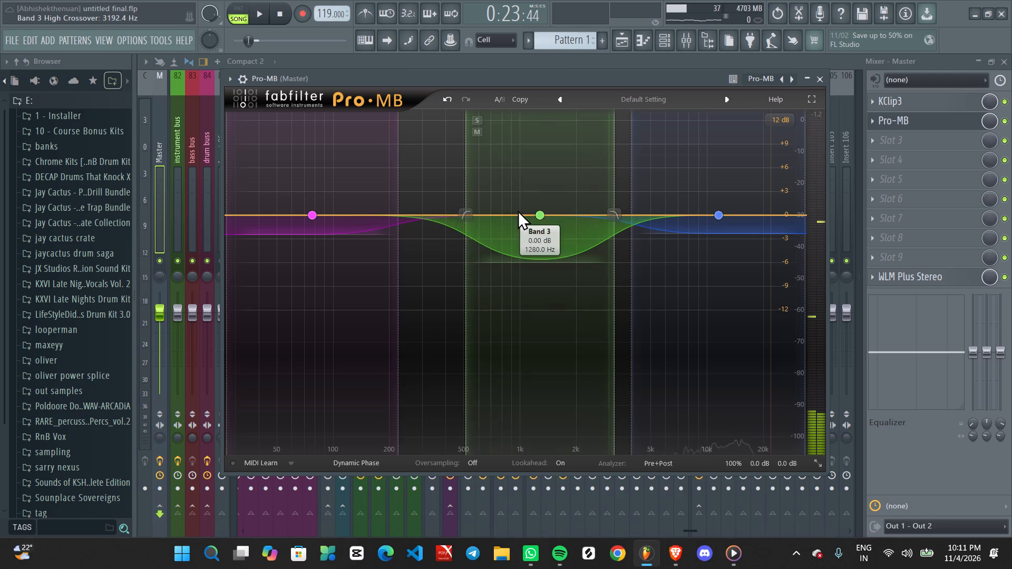
left_click_drag(468, 215, 435, 217)
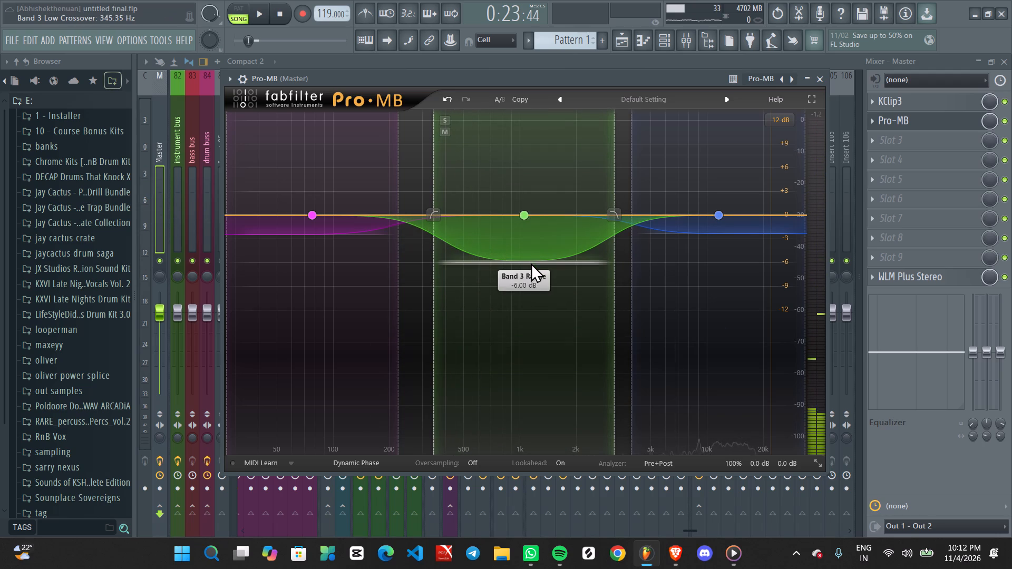
left_click_drag(531, 263, 534, 237)
key("space")
key("space")
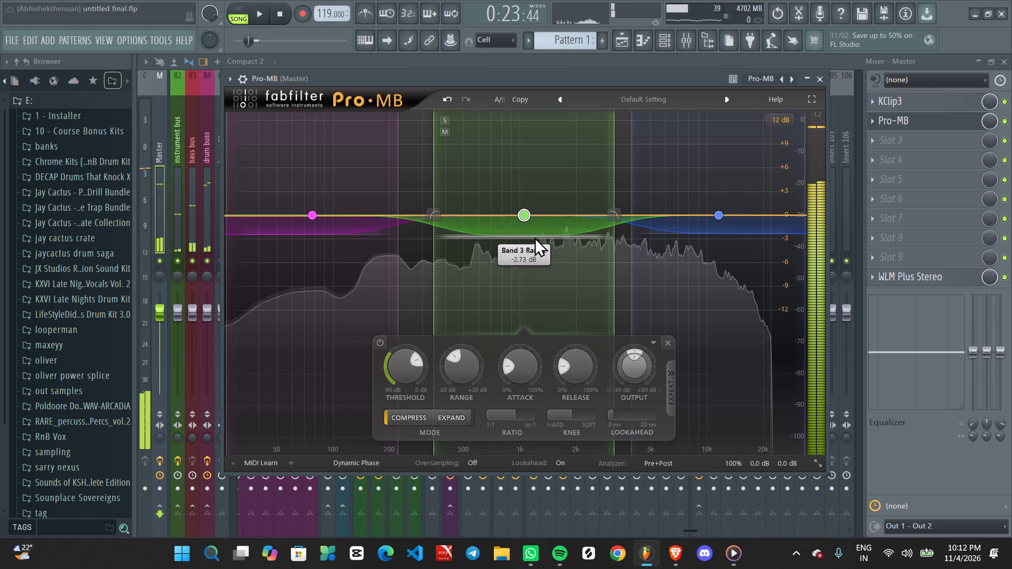
left_click(534, 237)
left_click(537, 236)
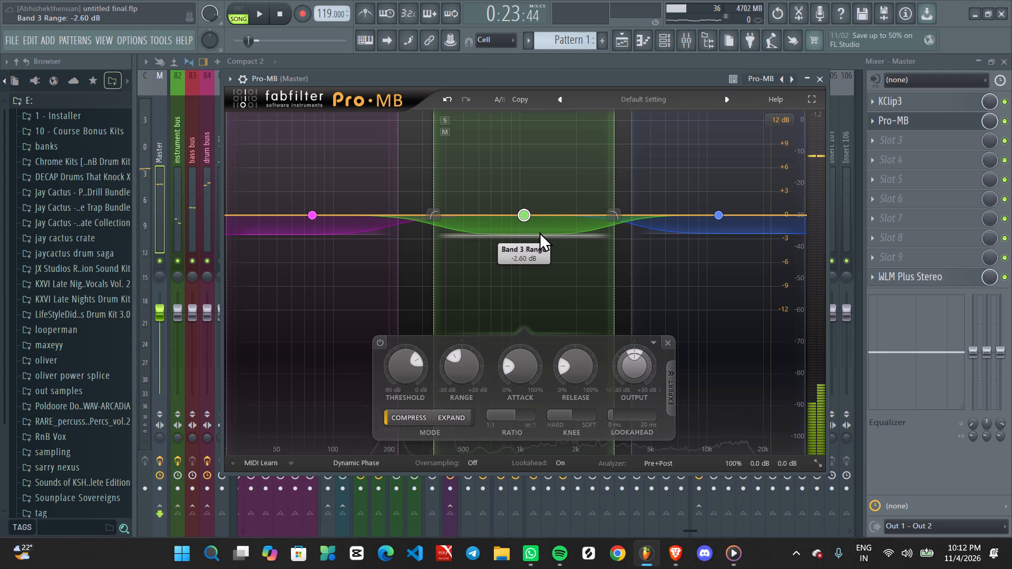
left_click(680, 228)
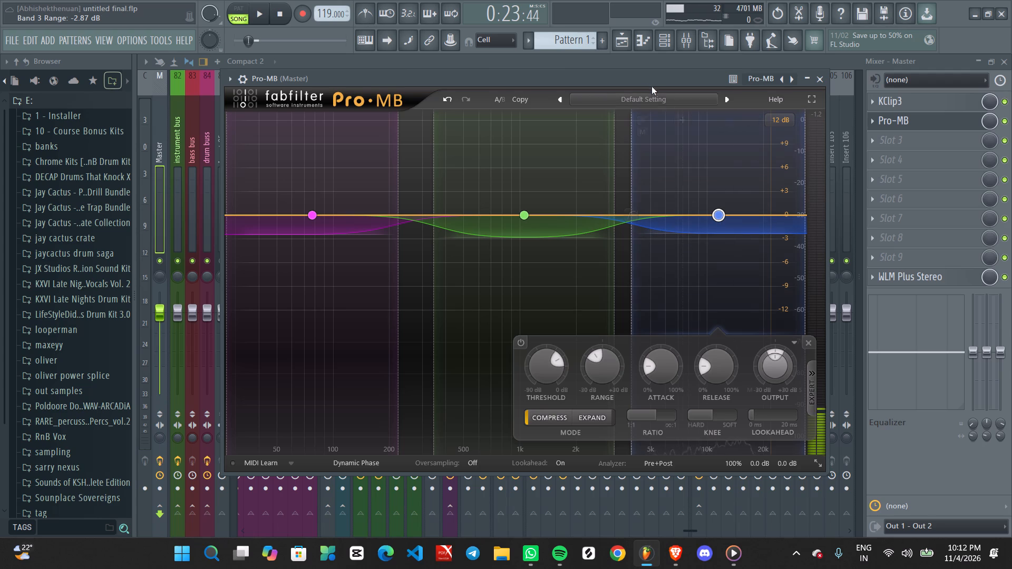
left_click(644, 75)
key("space")
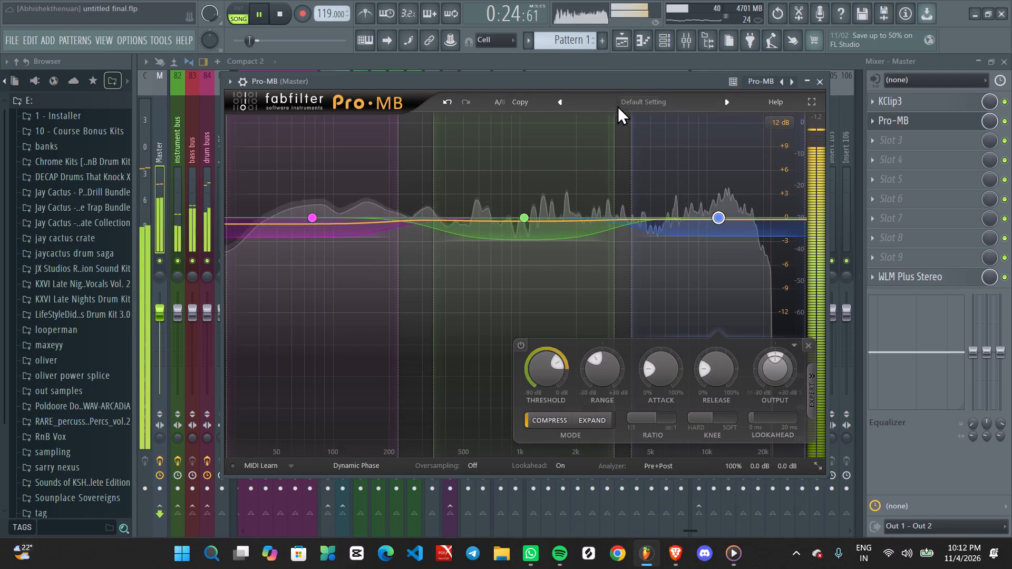
left_click(826, 82)
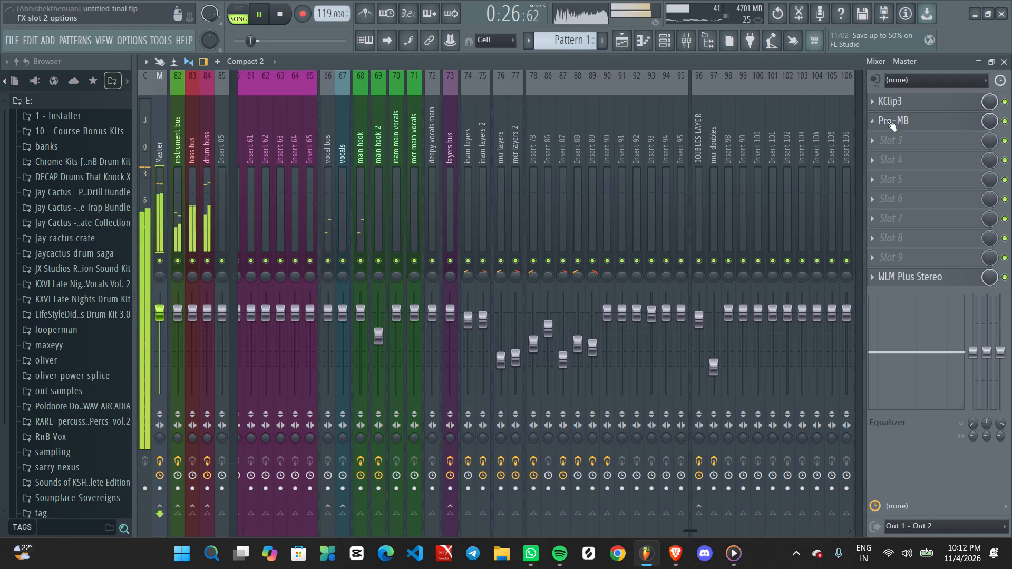
Set the threshold of the Master's KClip3 to -1.2 dB during playback and close the plugin.
key("space")
key("space")
key("space")
left_click(908, 98)
key("space")
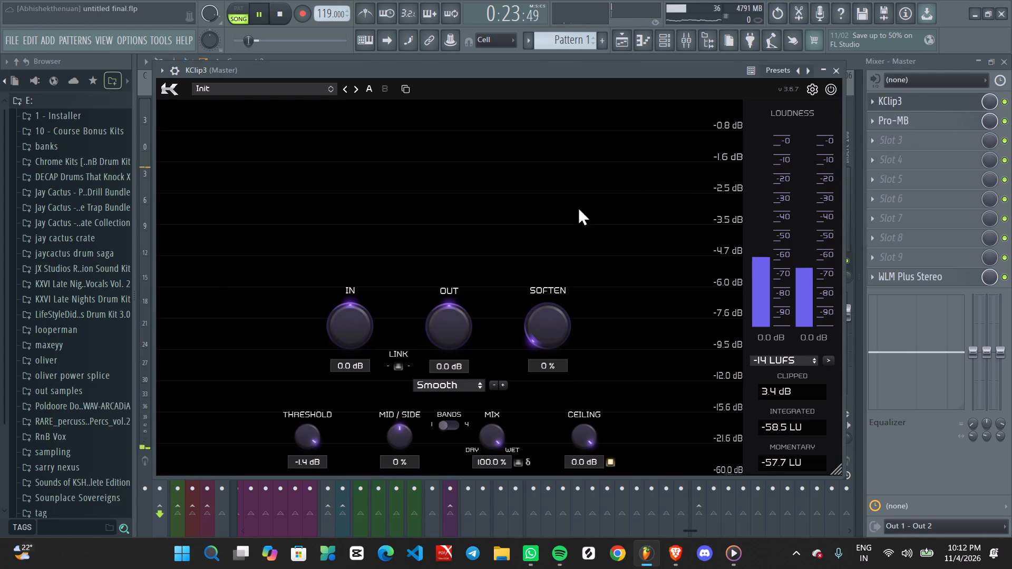
left_click(308, 418)
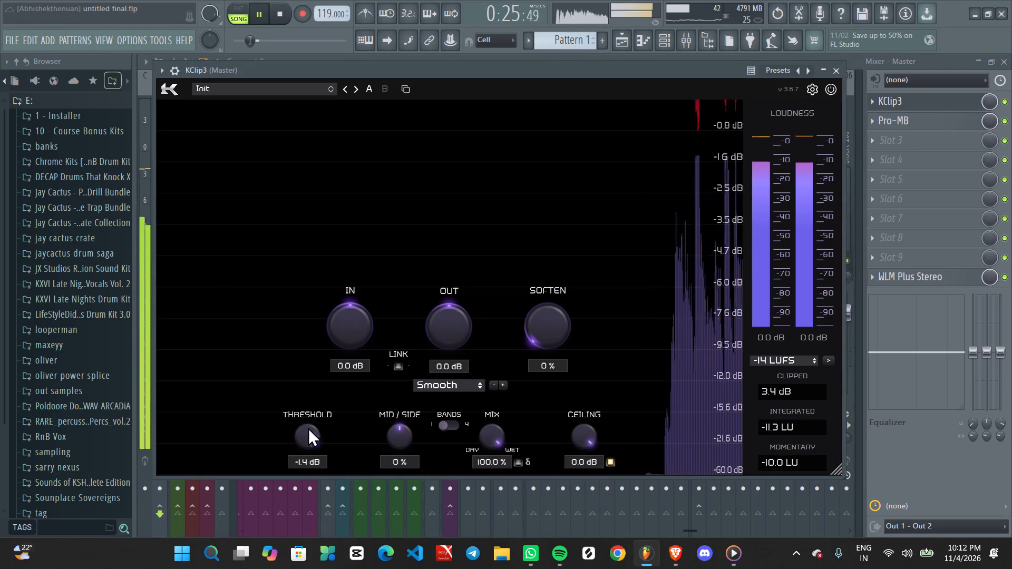
left_click_drag(308, 434, 308, 441)
left_click_drag(309, 441, 313, 435)
left_click(313, 435)
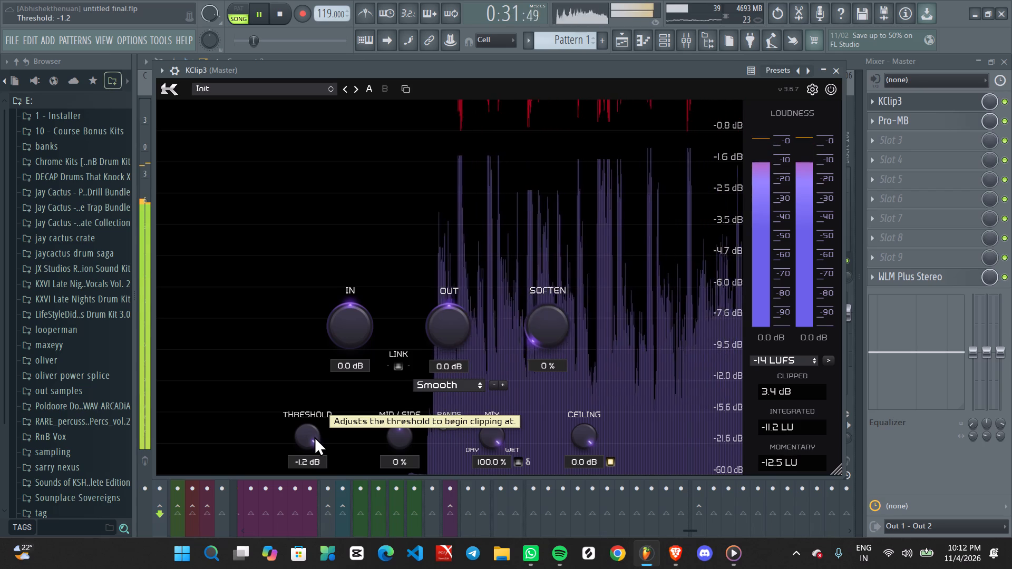
key("space")
left_click(840, 69)
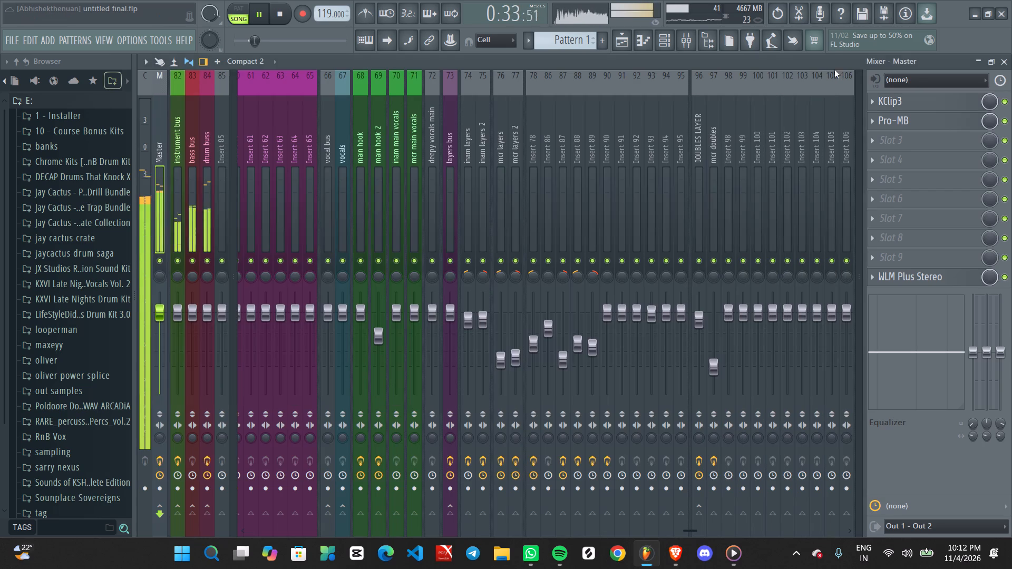
key("space")
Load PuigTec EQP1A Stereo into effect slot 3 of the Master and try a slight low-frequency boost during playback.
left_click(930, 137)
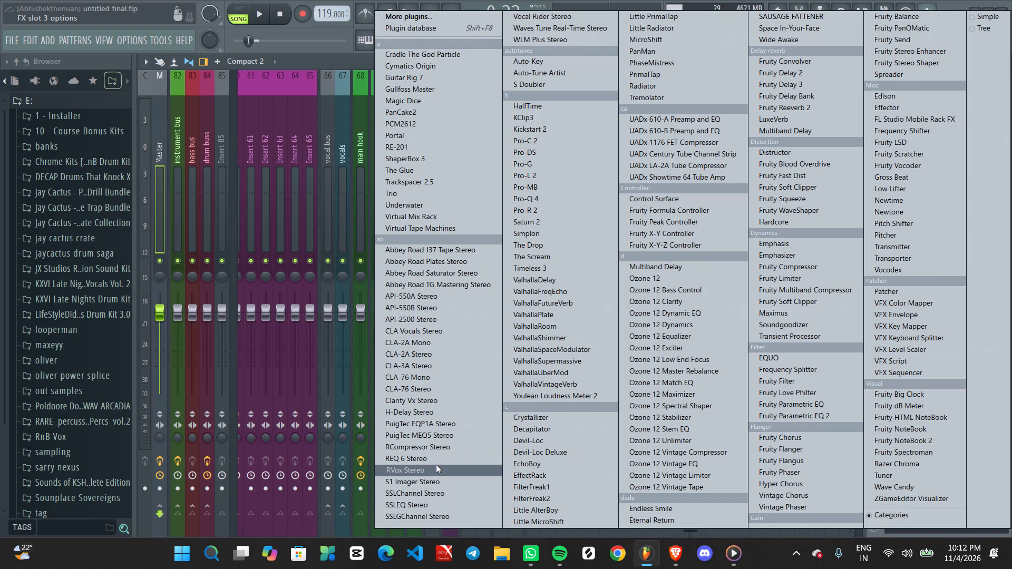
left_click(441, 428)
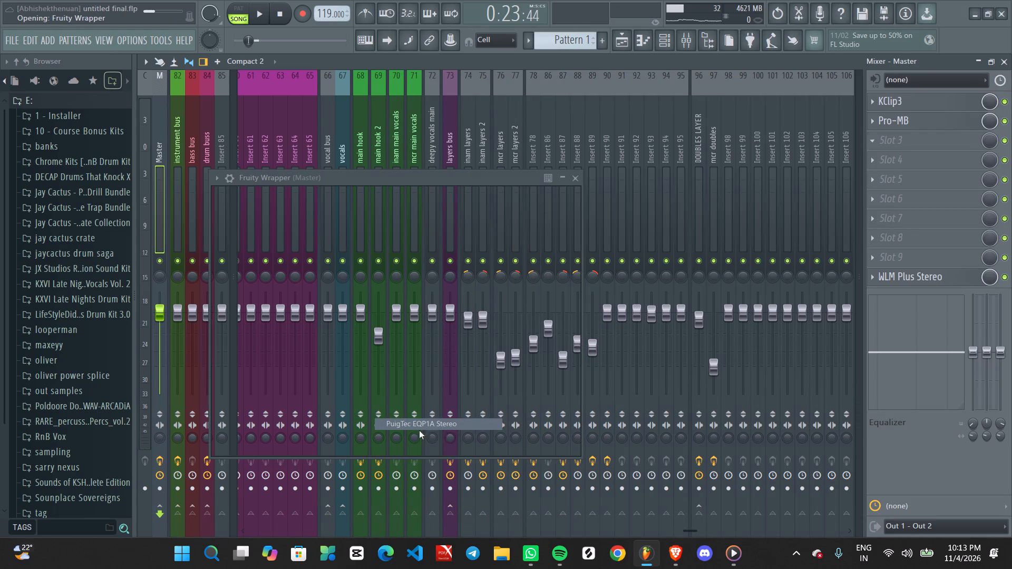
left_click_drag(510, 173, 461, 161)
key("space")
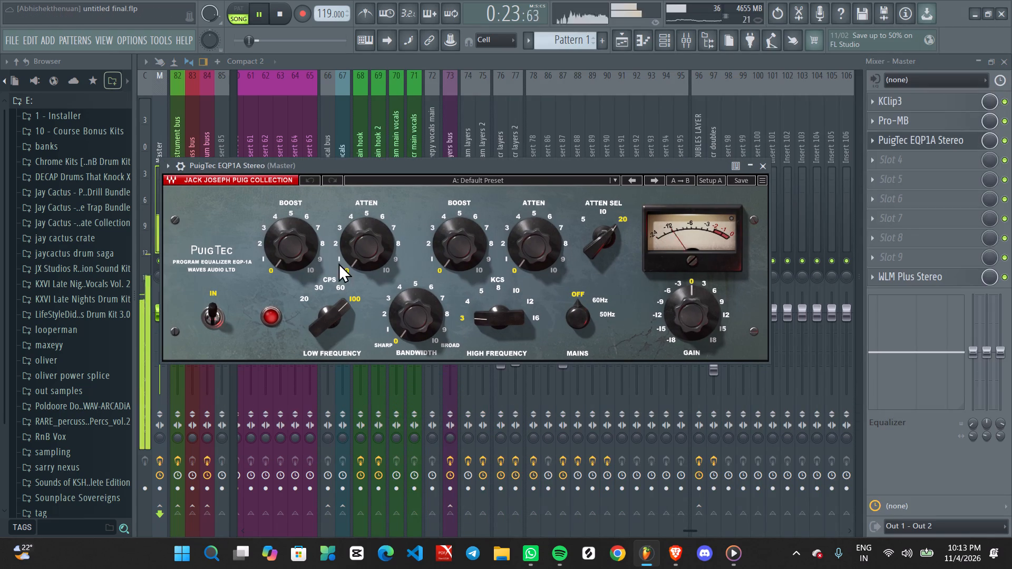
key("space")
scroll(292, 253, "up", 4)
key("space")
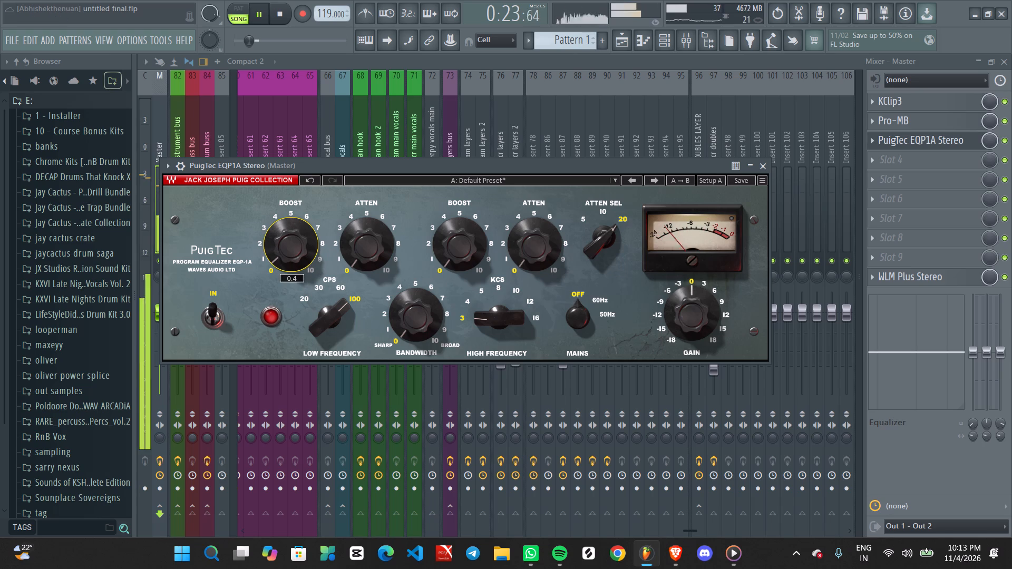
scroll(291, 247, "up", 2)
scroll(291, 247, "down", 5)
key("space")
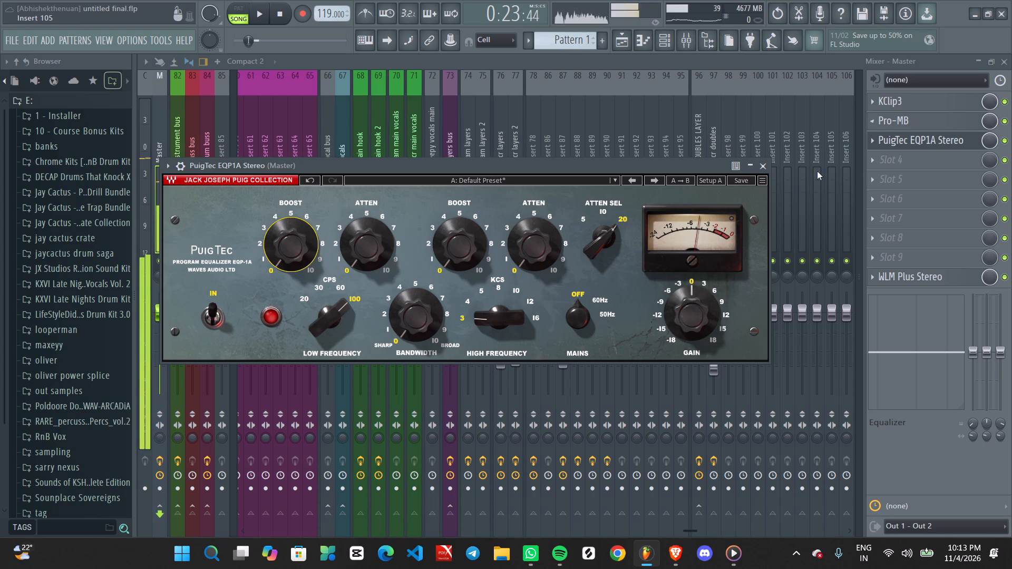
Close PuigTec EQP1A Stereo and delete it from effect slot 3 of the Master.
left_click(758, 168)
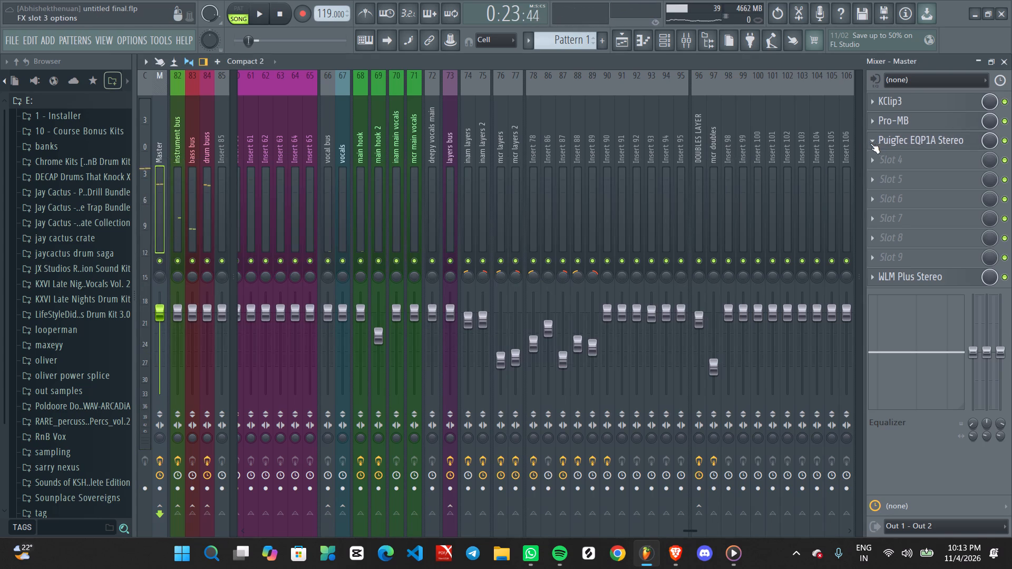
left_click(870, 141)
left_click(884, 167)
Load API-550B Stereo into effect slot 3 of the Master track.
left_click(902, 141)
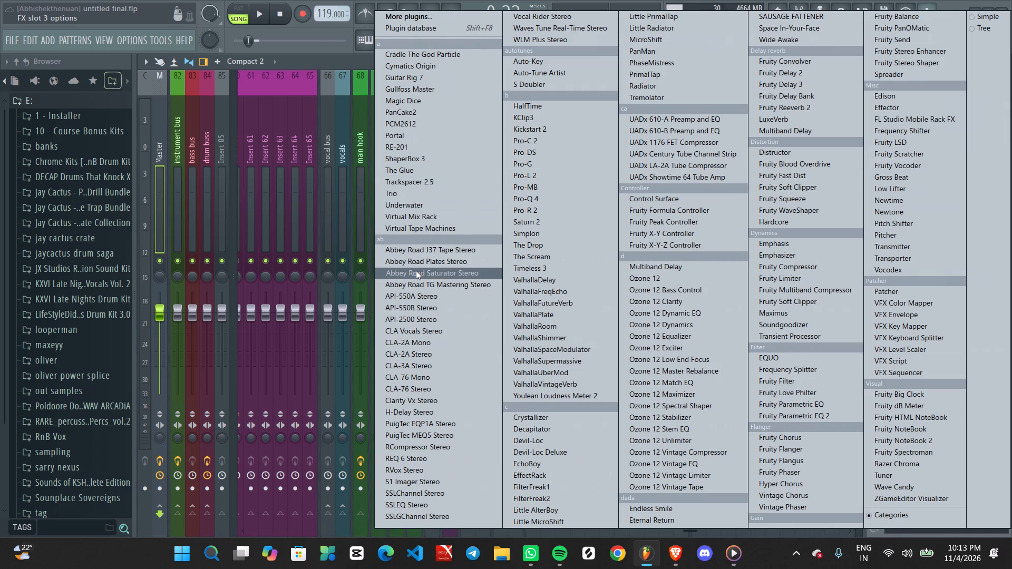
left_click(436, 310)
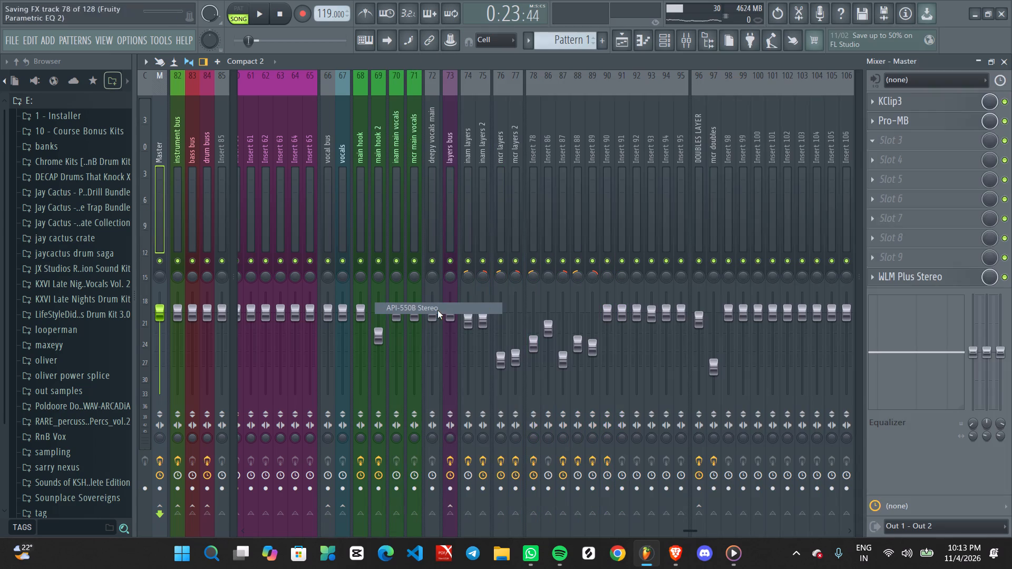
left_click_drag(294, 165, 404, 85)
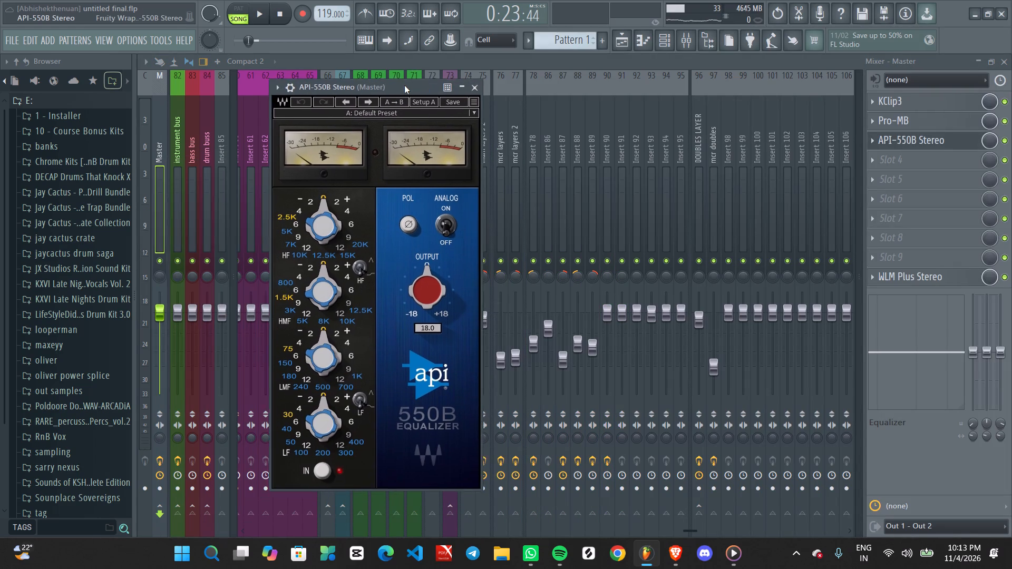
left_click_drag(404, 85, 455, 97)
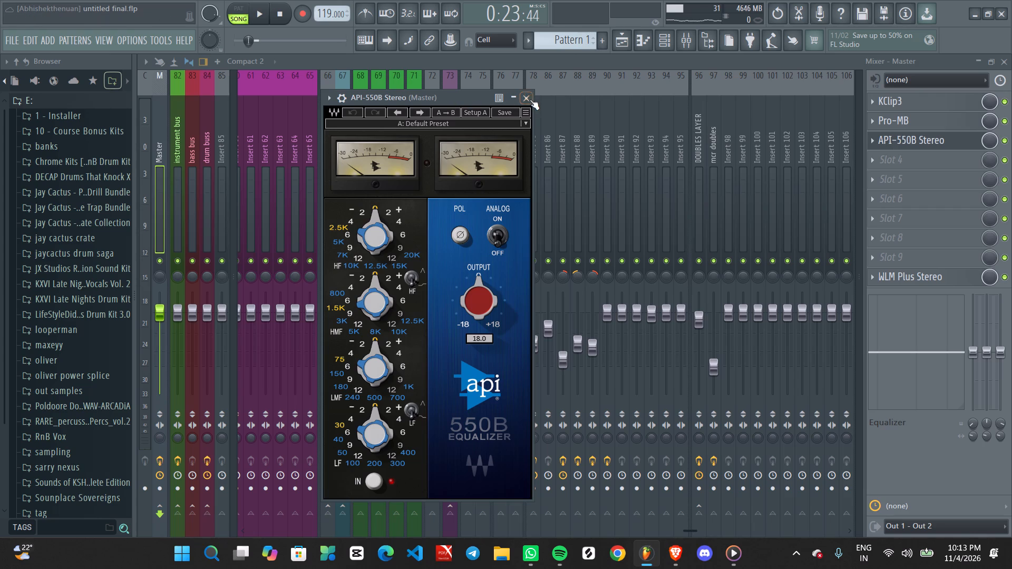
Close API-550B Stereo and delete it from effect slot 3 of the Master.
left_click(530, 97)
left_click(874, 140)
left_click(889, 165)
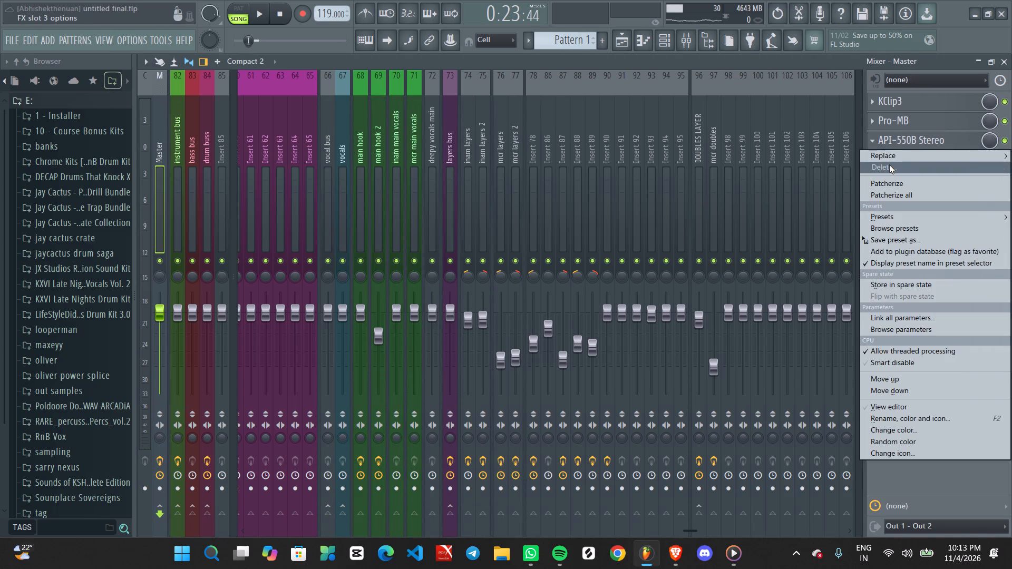
Load API-2500 Stereo into effect slot 3 of the Master track.
left_click(901, 142)
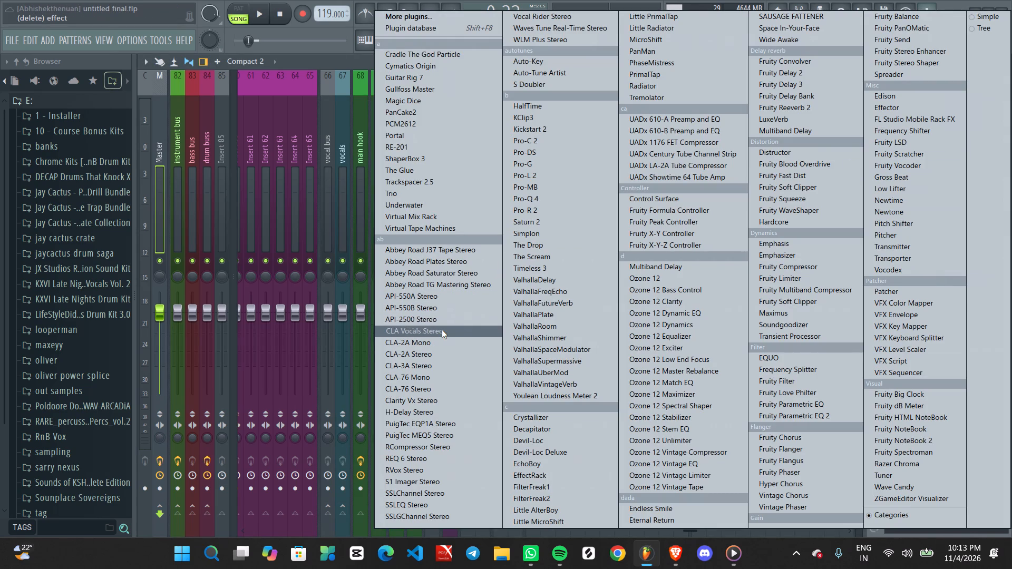
left_click(443, 318)
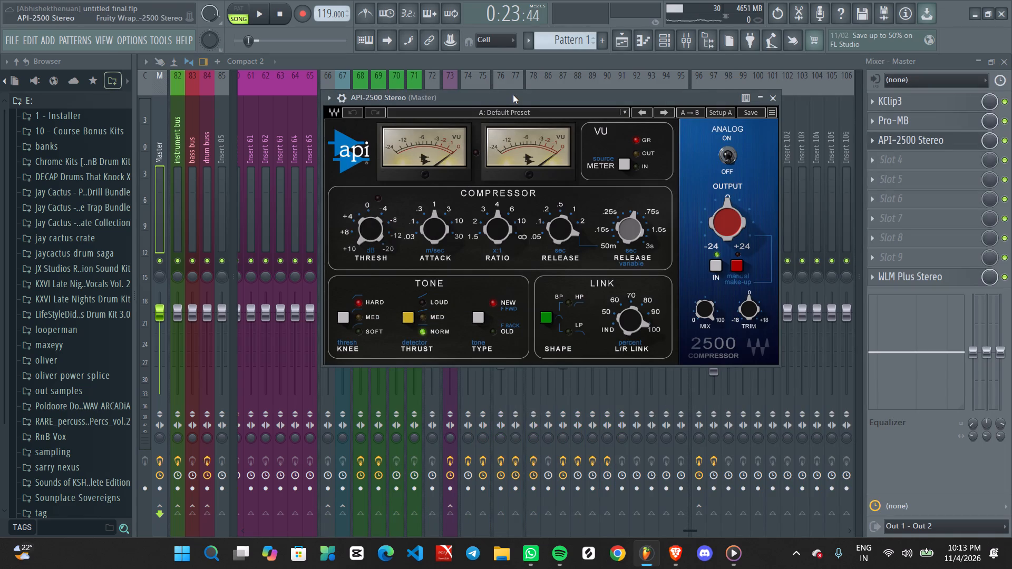
left_click_drag(513, 95, 500, 137)
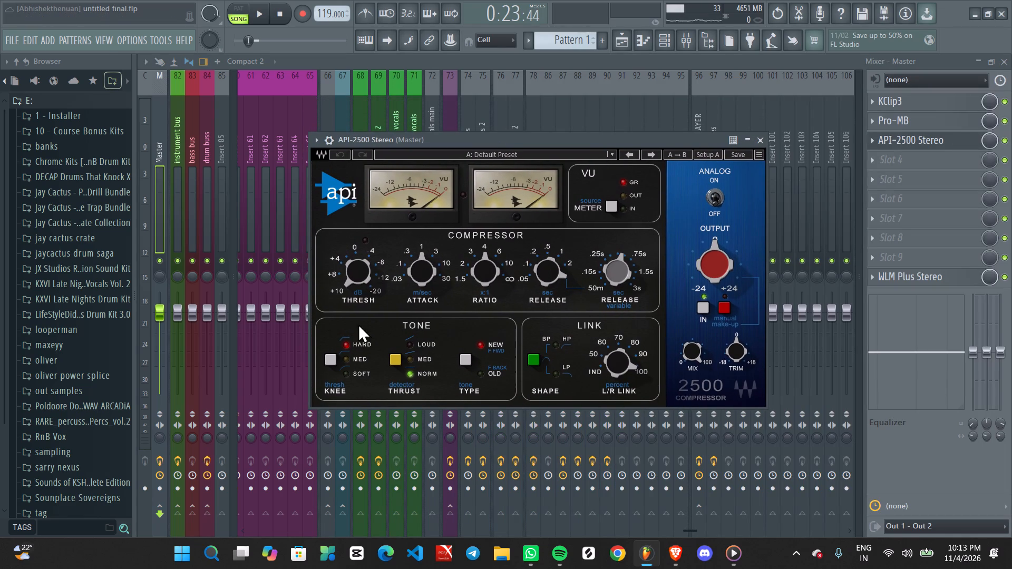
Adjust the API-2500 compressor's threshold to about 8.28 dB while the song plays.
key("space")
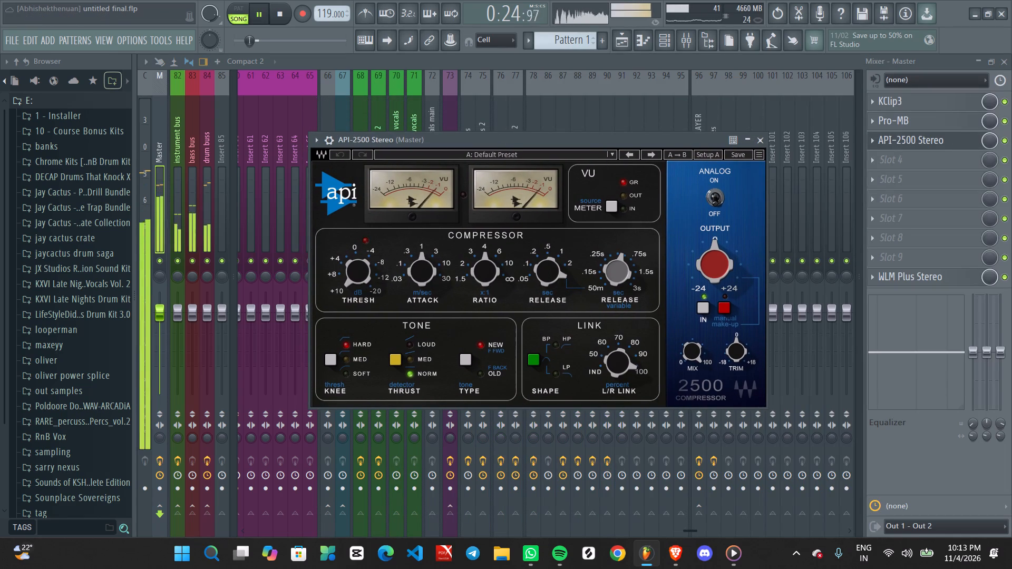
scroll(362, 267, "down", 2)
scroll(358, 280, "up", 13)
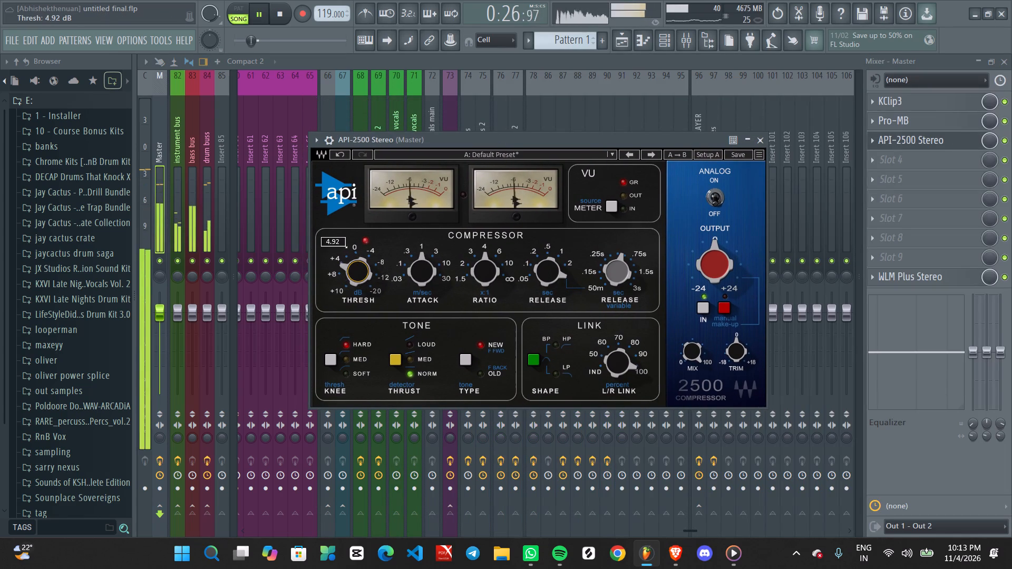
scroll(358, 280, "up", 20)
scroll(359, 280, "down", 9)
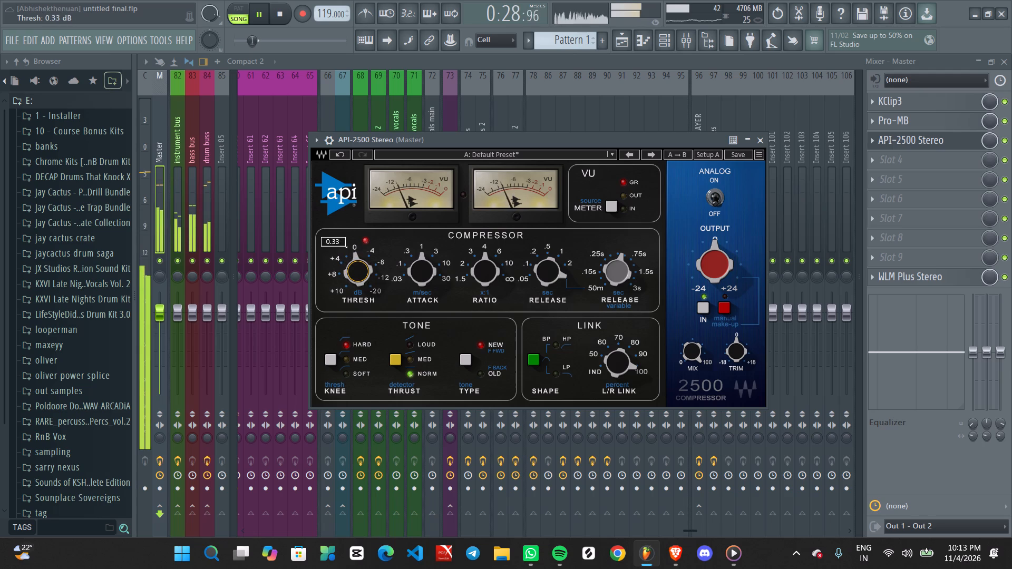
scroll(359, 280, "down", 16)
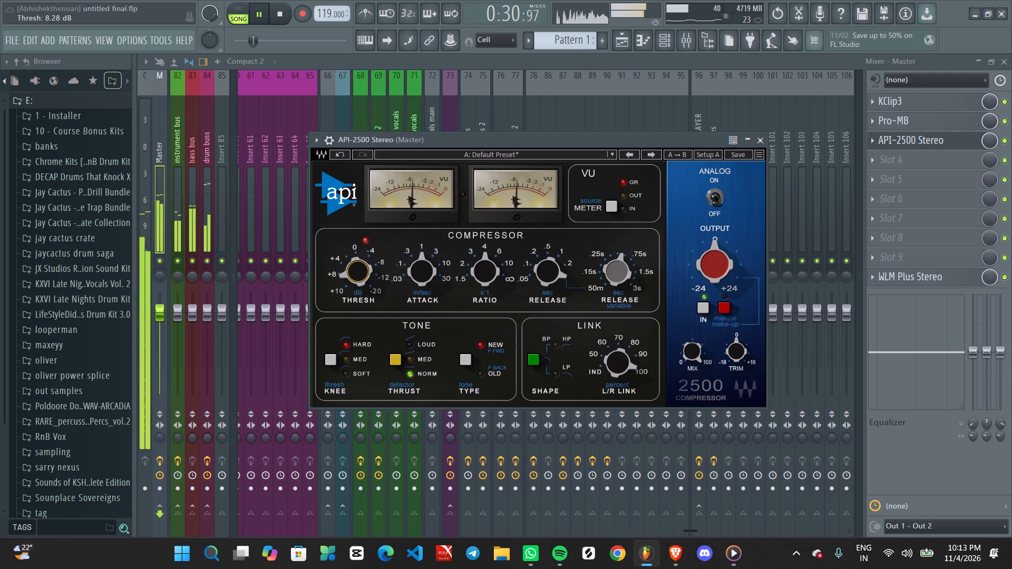
Set the API-2500's attack to 3 ms and its ratio to 3:1, restarting playback to listen.
scroll(423, 268, "down", 1)
scroll(421, 268, "up", 3)
scroll(421, 267, "down", 2)
scroll(421, 267, "up", 1)
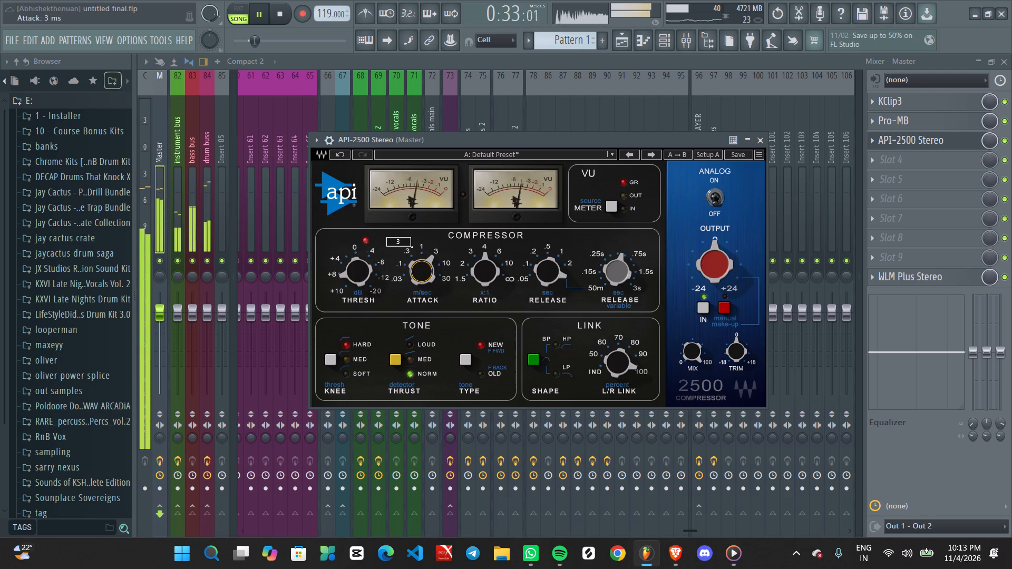
key("space")
key("space")
scroll(479, 269, "down", 1)
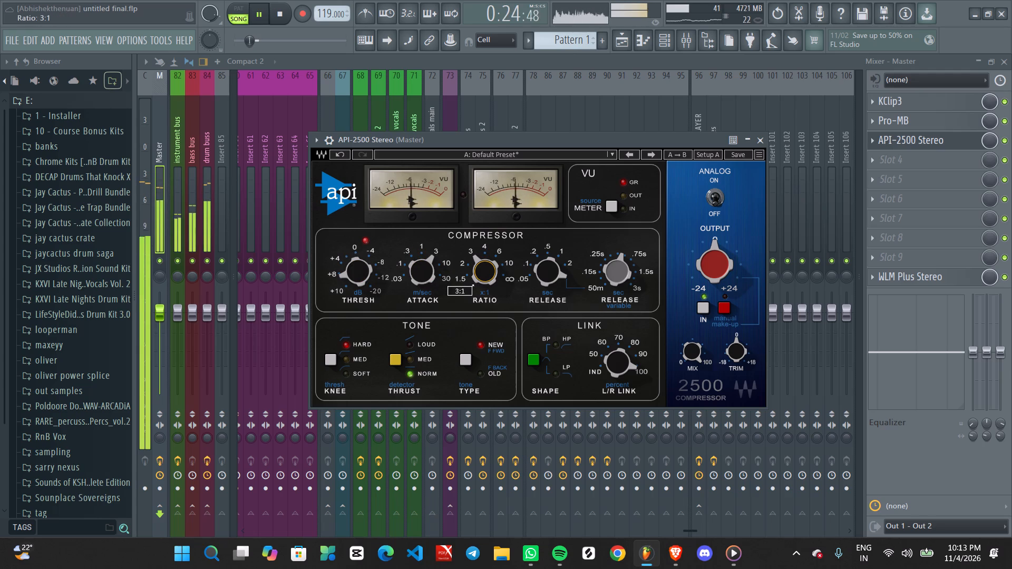
Set the API-2500's release to 0.05 s.
scroll(479, 269, "down", 1)
scroll(548, 269, "down", 2)
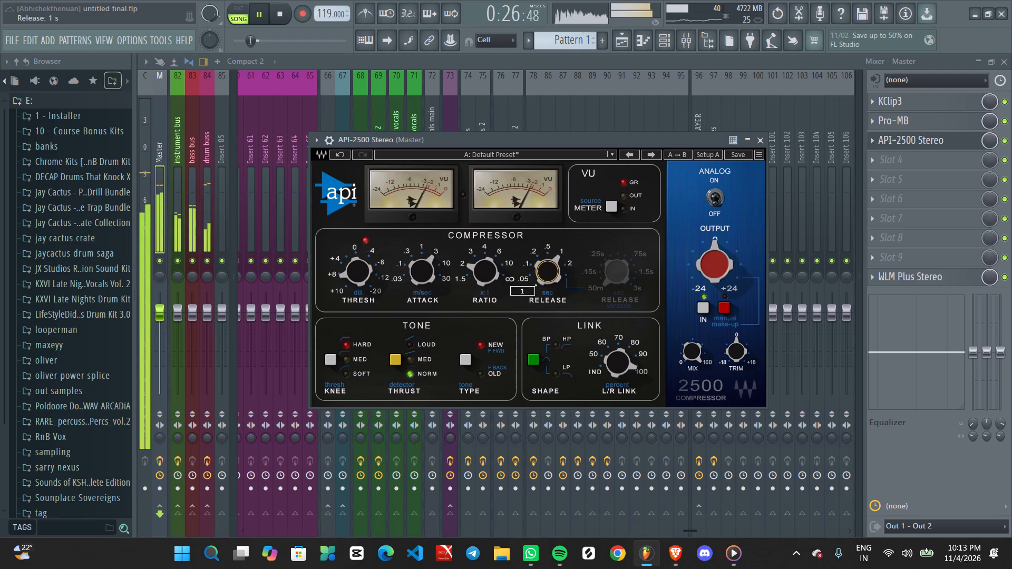
scroll(548, 269, "down", 7)
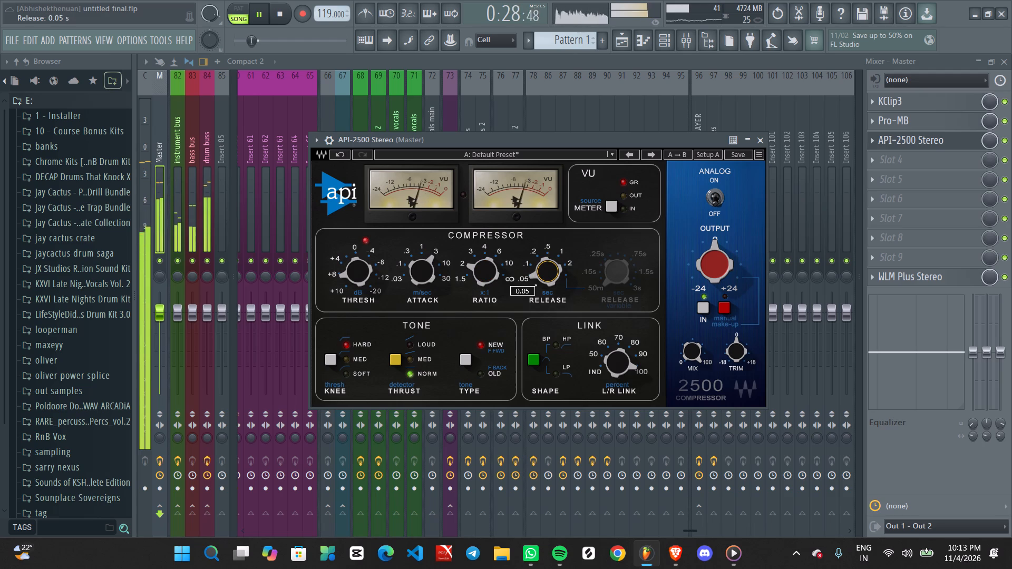
Raise the API-2500's threshold to 10.00 dB, check it from the start marker, and close the plugin.
scroll(357, 276, "down", 7)
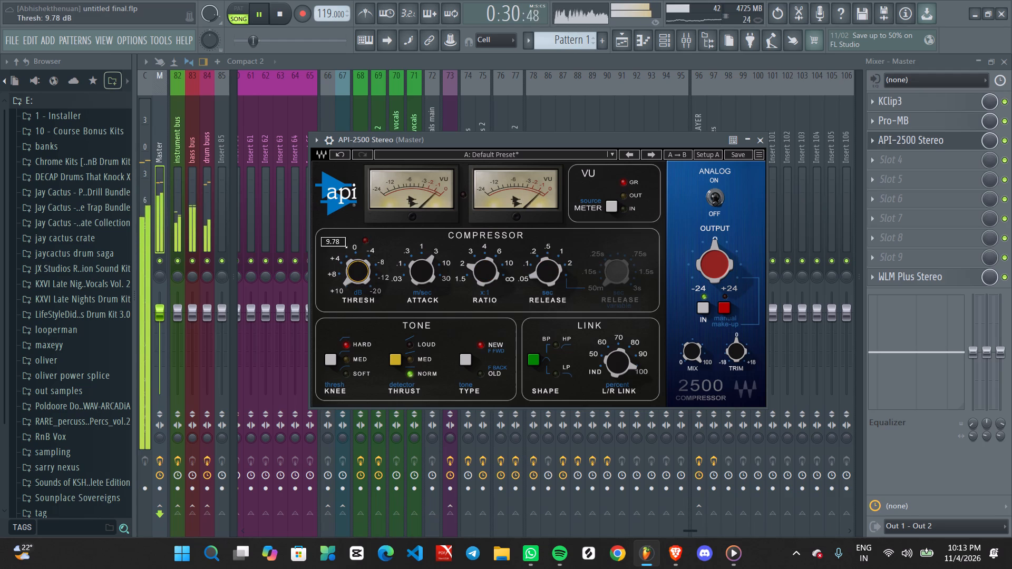
scroll(357, 276, "down", 1)
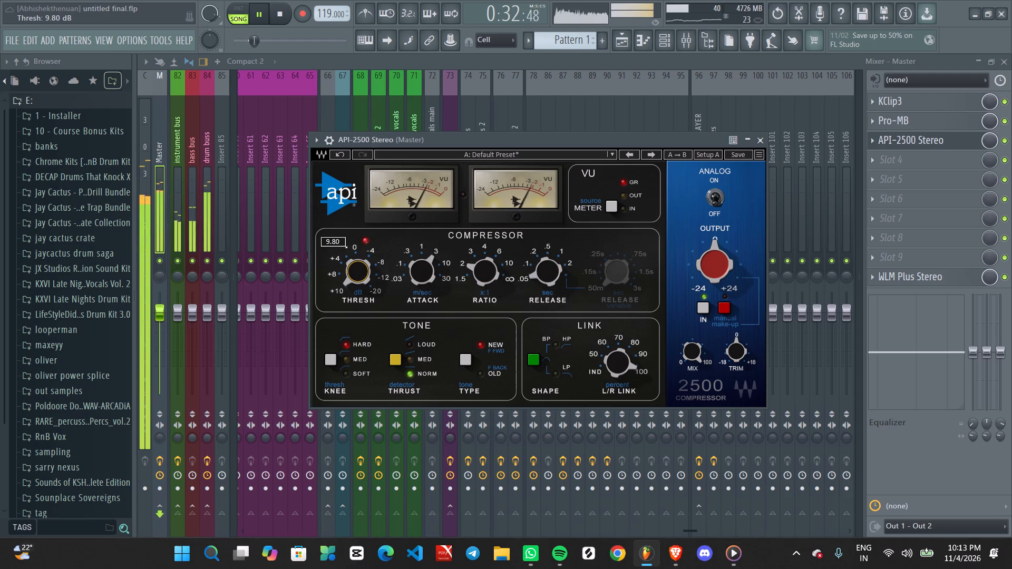
scroll(357, 276, "down", 3)
key("space")
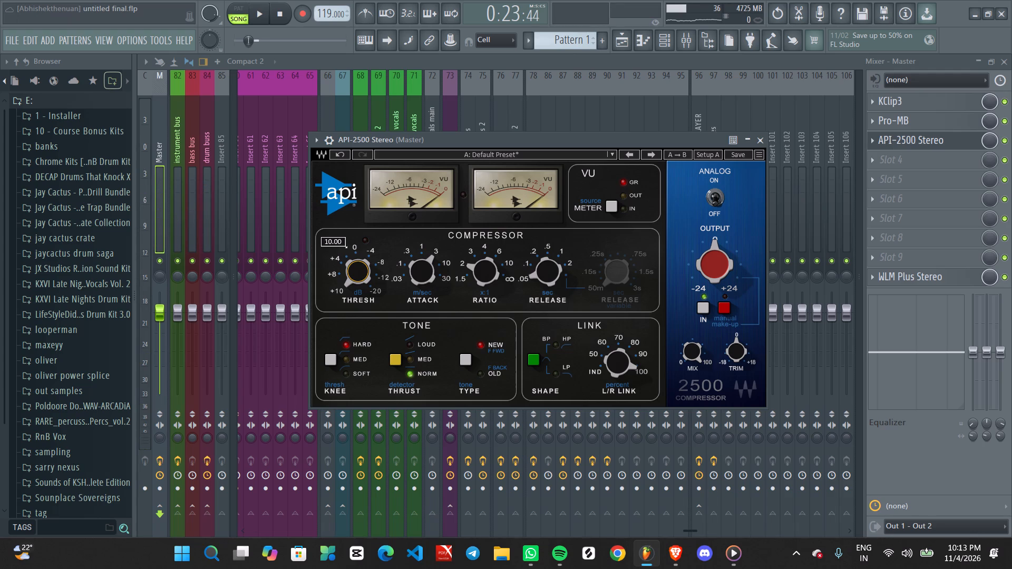
key("space")
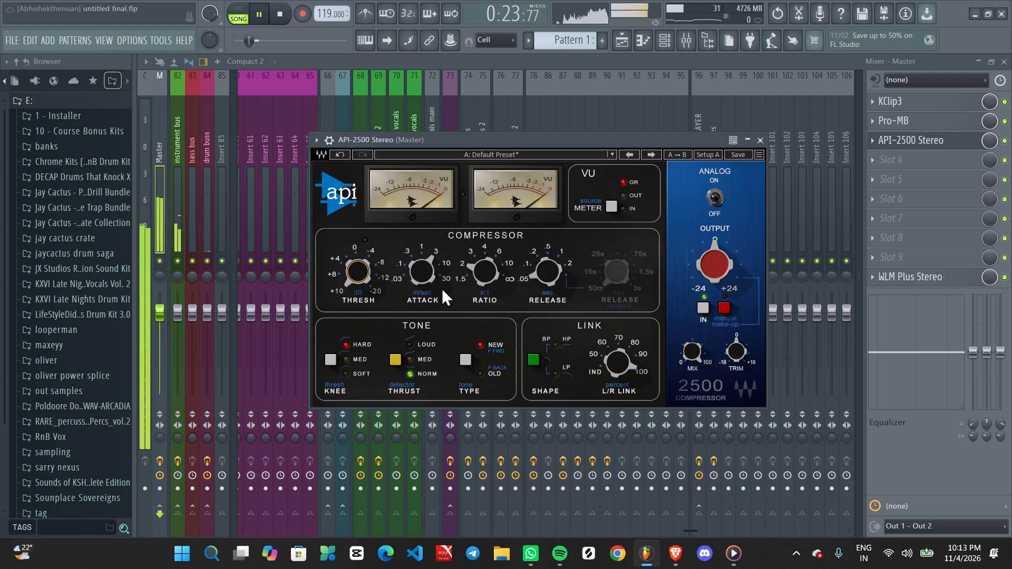
scroll(355, 269, "down", 1)
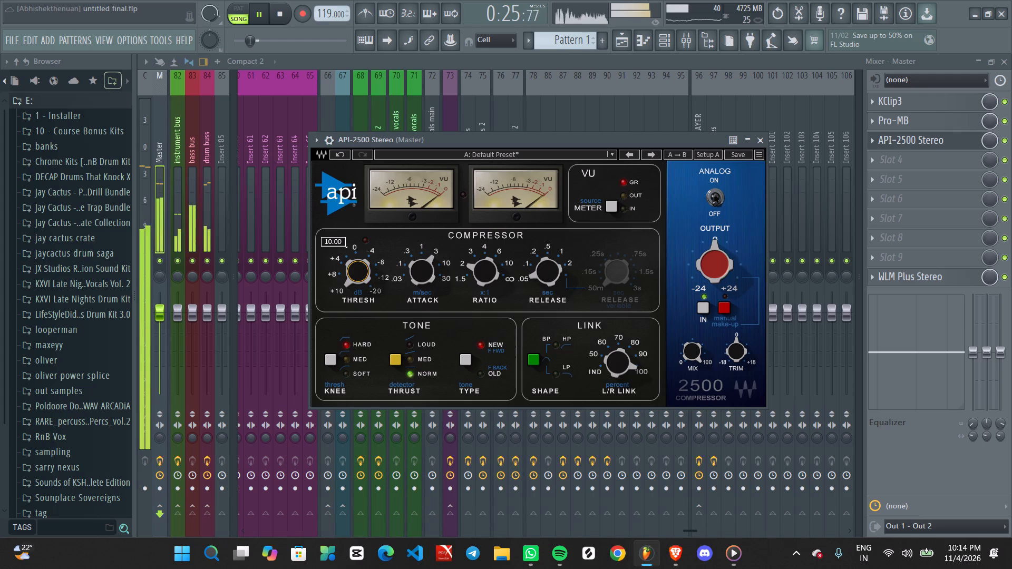
scroll(352, 273, "down", 1)
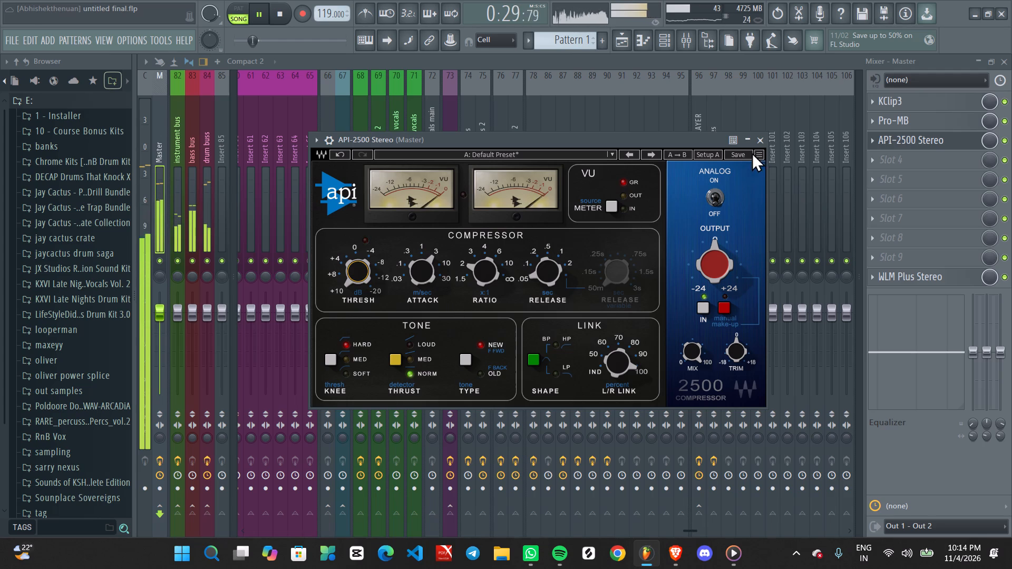
left_click(760, 138)
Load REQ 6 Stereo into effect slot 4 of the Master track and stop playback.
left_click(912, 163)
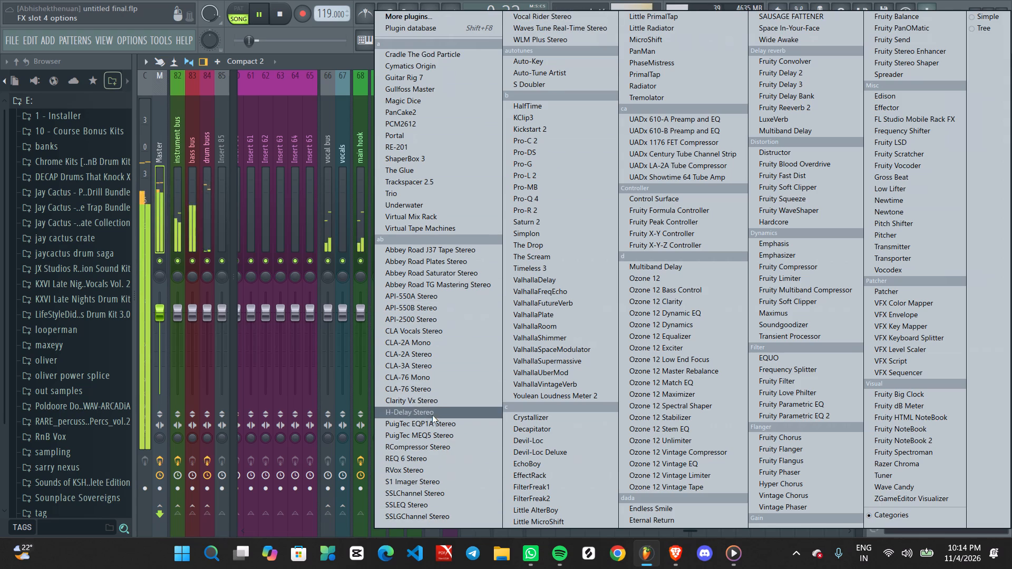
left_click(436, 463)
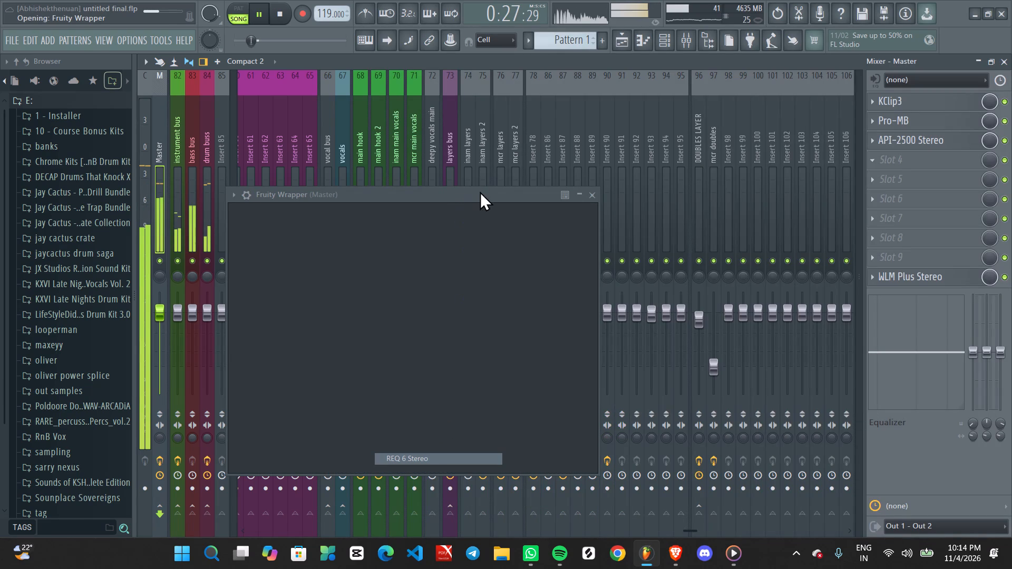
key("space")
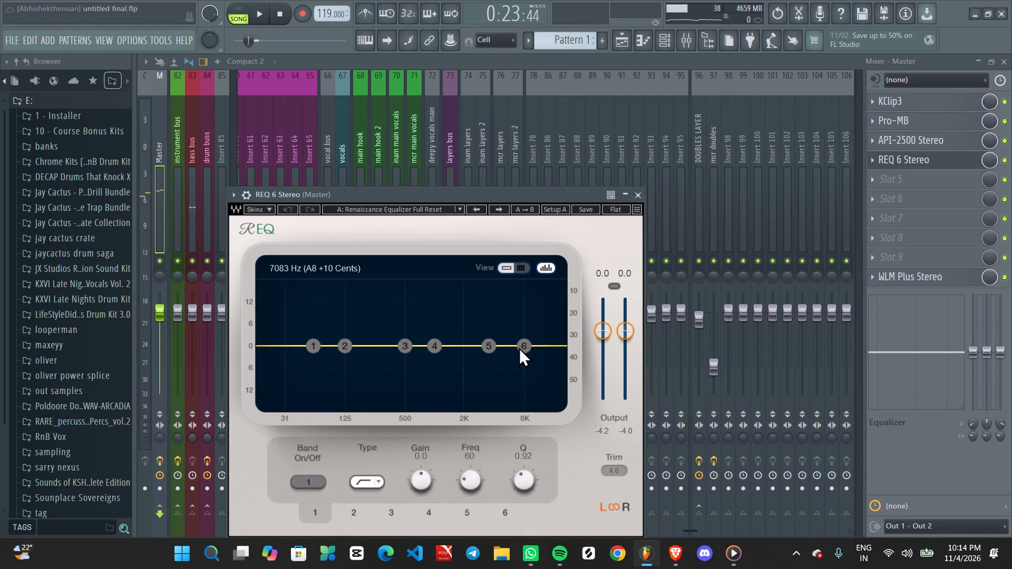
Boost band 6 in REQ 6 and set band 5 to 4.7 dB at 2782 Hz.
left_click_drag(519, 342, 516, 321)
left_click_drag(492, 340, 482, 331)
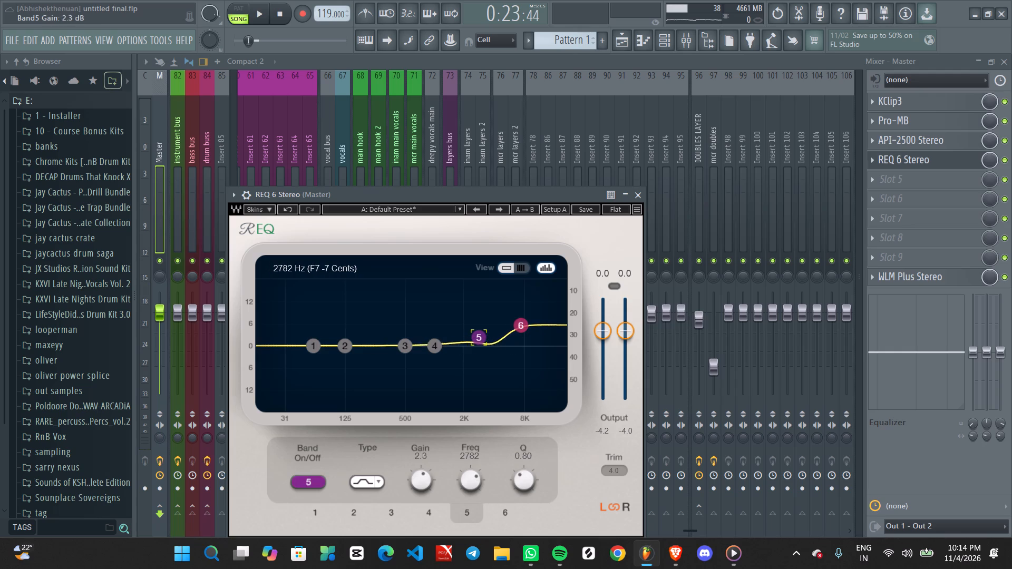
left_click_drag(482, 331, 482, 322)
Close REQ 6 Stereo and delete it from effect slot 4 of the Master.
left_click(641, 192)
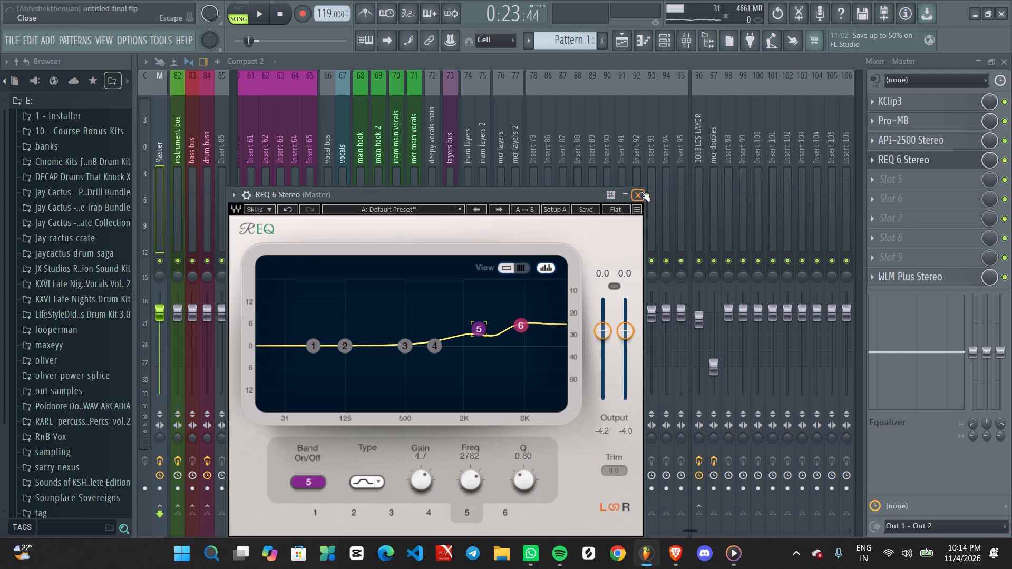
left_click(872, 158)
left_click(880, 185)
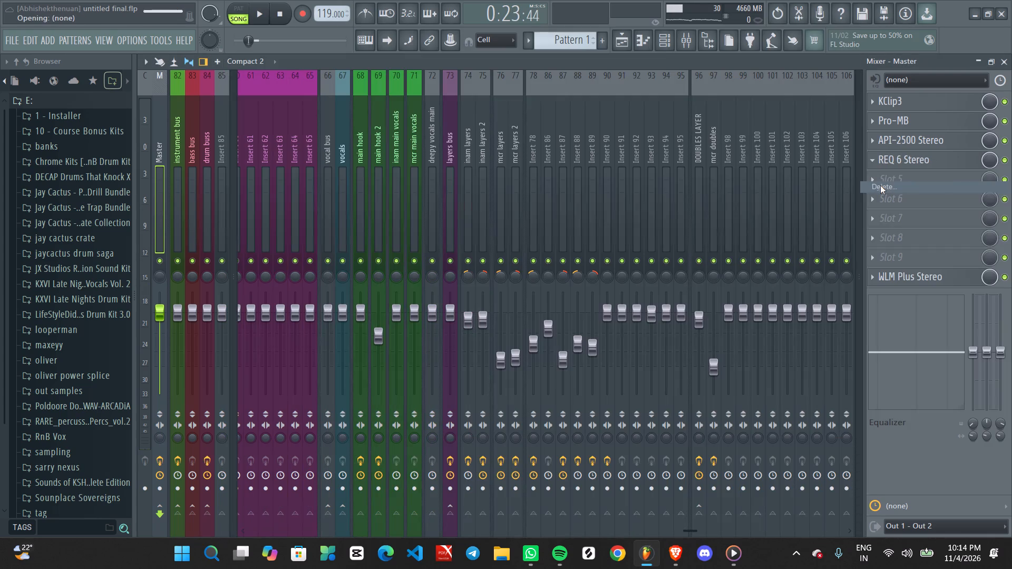
Load SSLEQ Stereo into effect slot 4 of the Master track.
left_click(895, 163)
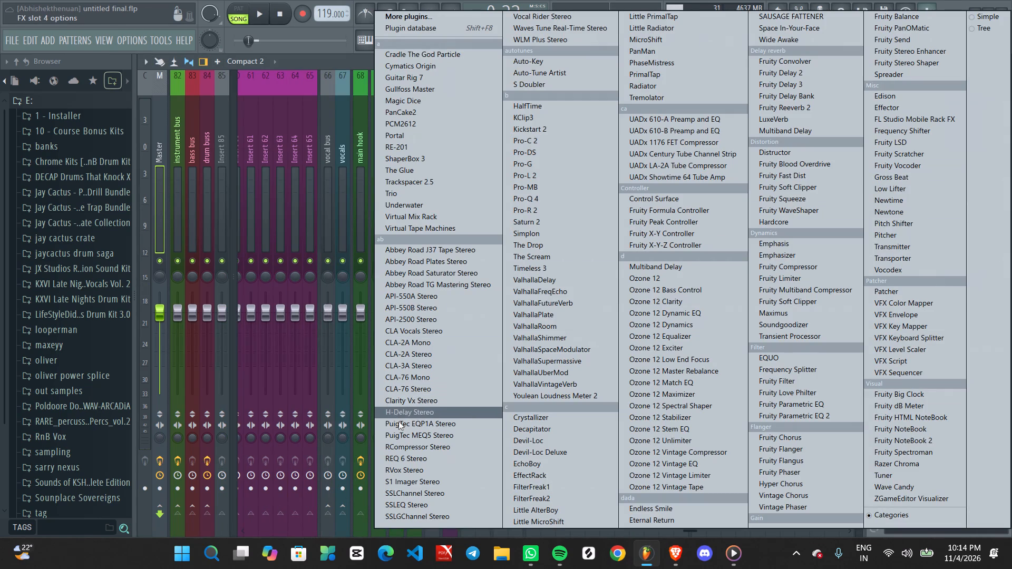
left_click(421, 506)
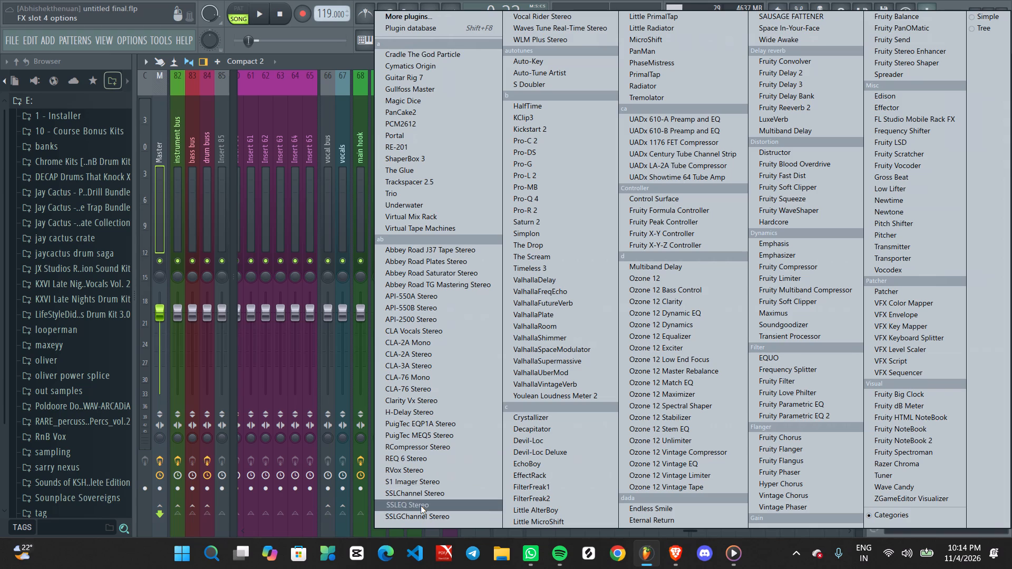
left_click_drag(432, 196, 413, 142)
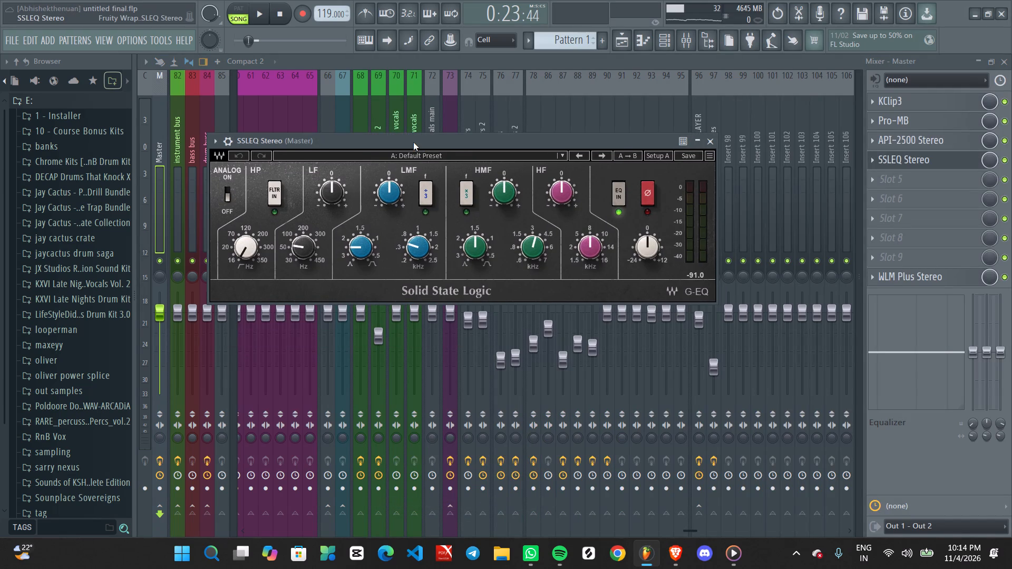
Raise the SSLEQ's HF gain to about 3.2 dB while the song plays.
key("space")
key("space")
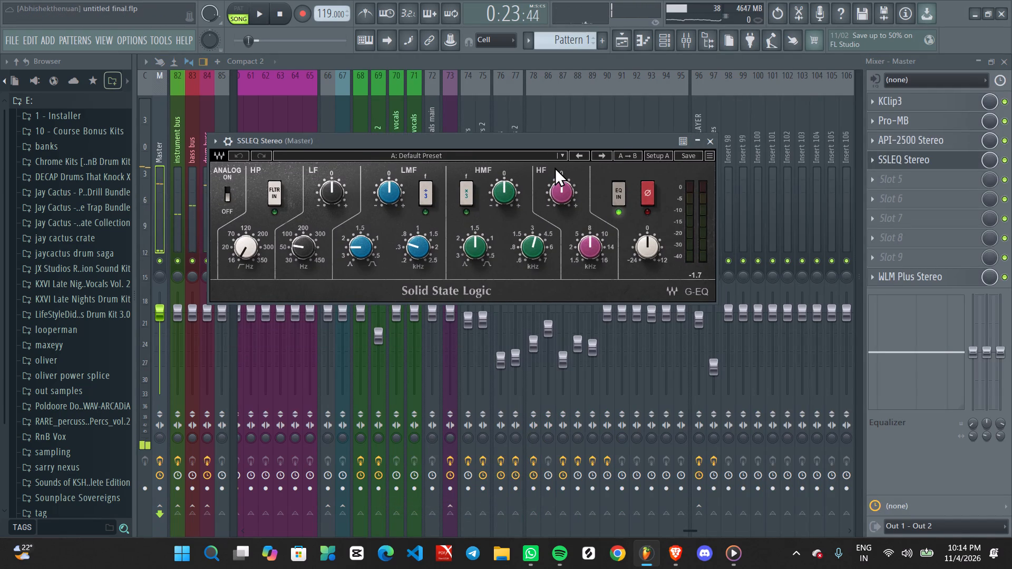
key("space")
scroll(558, 189, "up", 2)
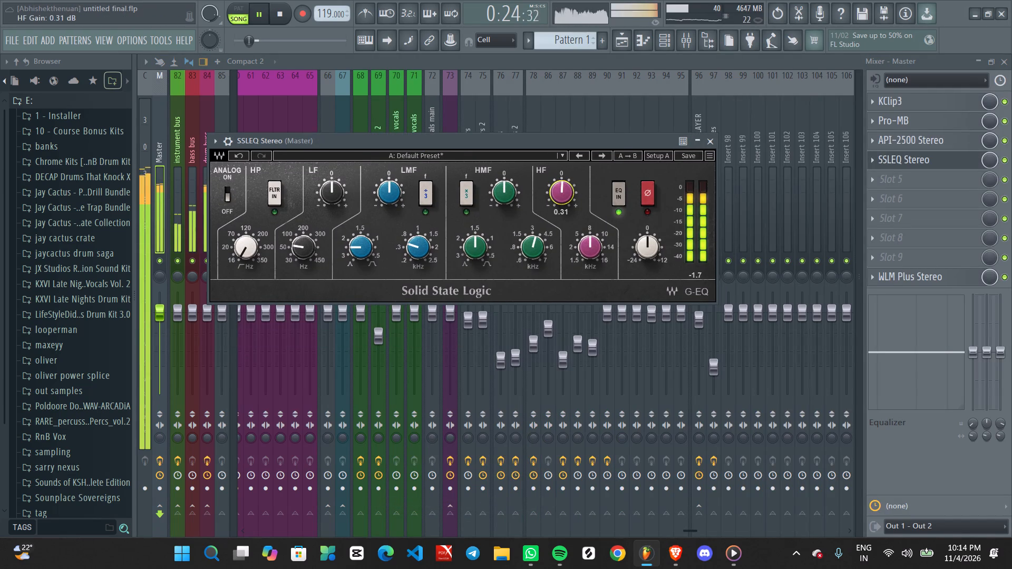
scroll(558, 189, "up", 6)
left_click_drag(562, 140, 600, 145)
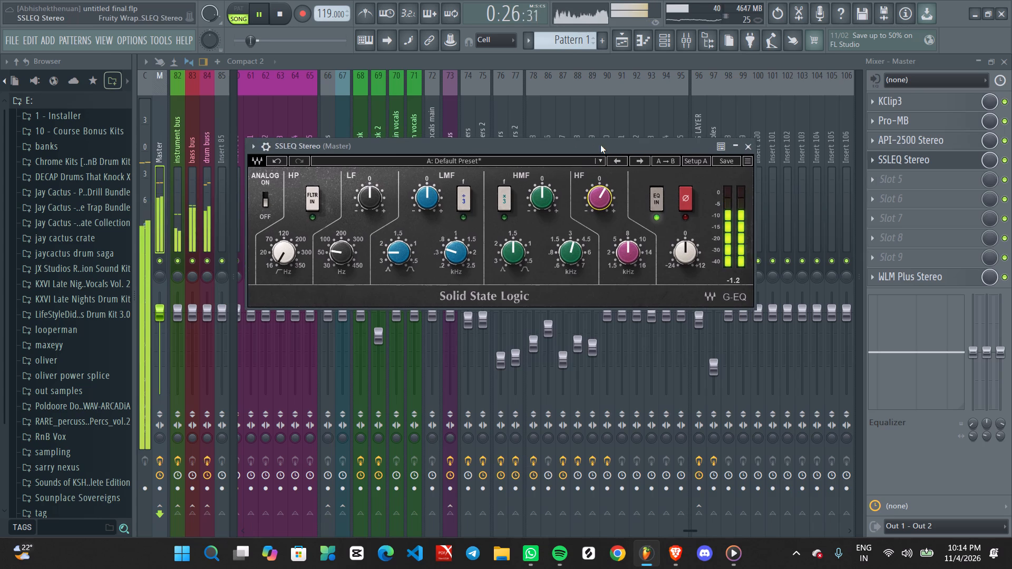
left_click_drag(600, 145, 602, 145)
scroll(604, 197, "up", 1)
scroll(604, 197, "down", 1)
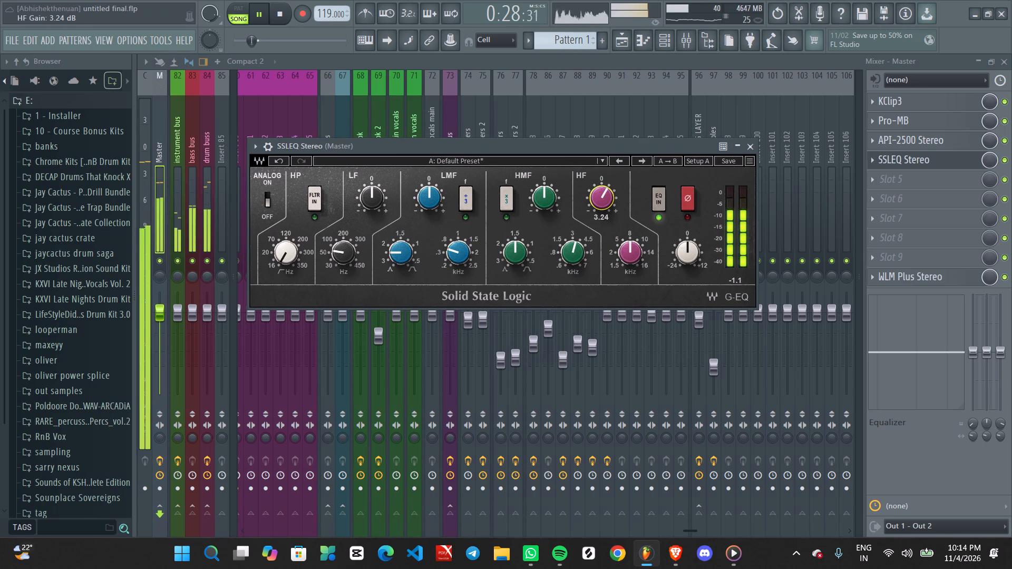
Set the SSLEQ's HMF gain to 0.76 dB, trying the HMF x3 frequency switch and returning it to off.
scroll(540, 196, "up", 1)
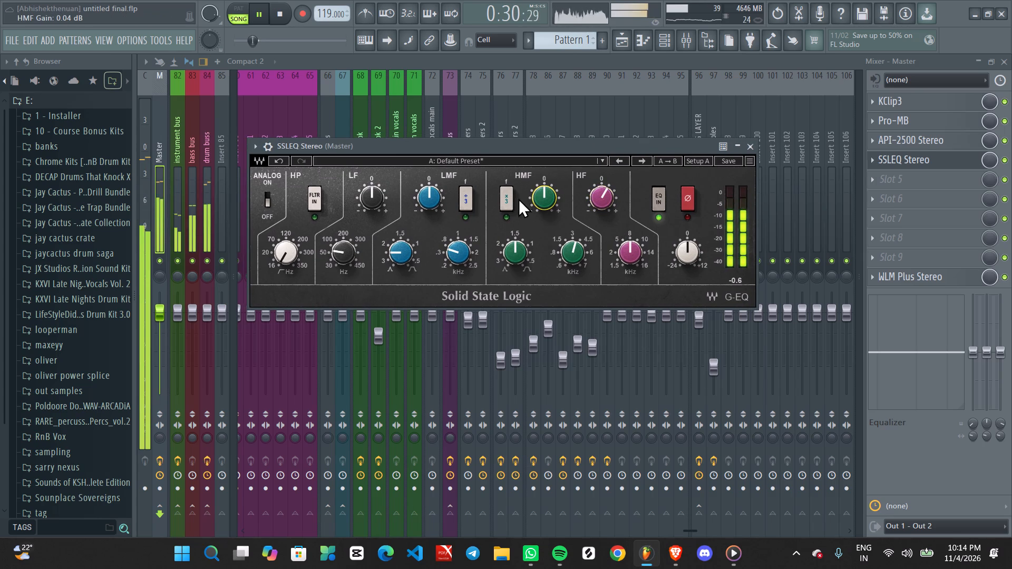
left_click(507, 196)
left_click(504, 196)
scroll(543, 194, "up", 2)
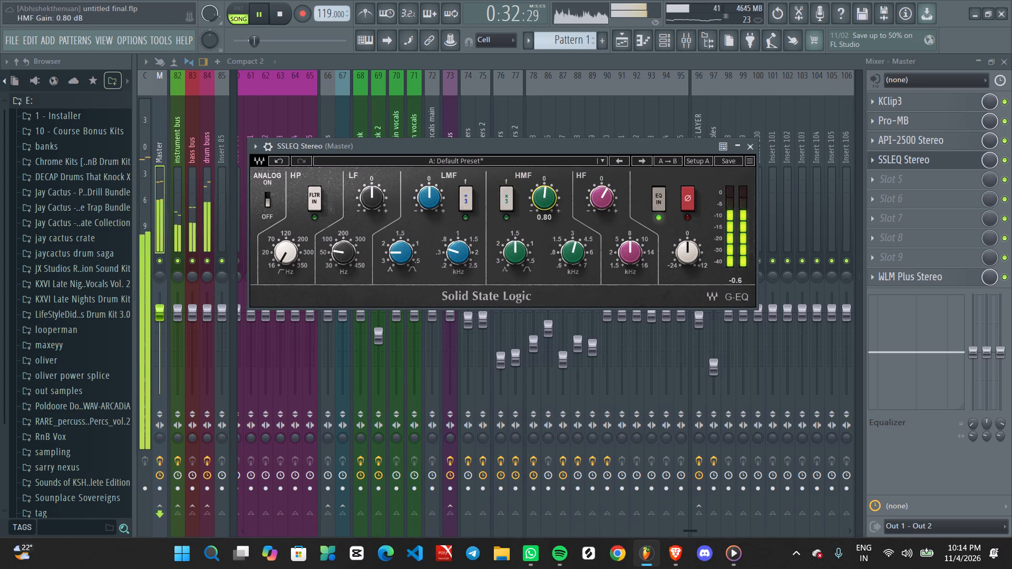
scroll(542, 194, "up", 1)
scroll(544, 198, "down", 2)
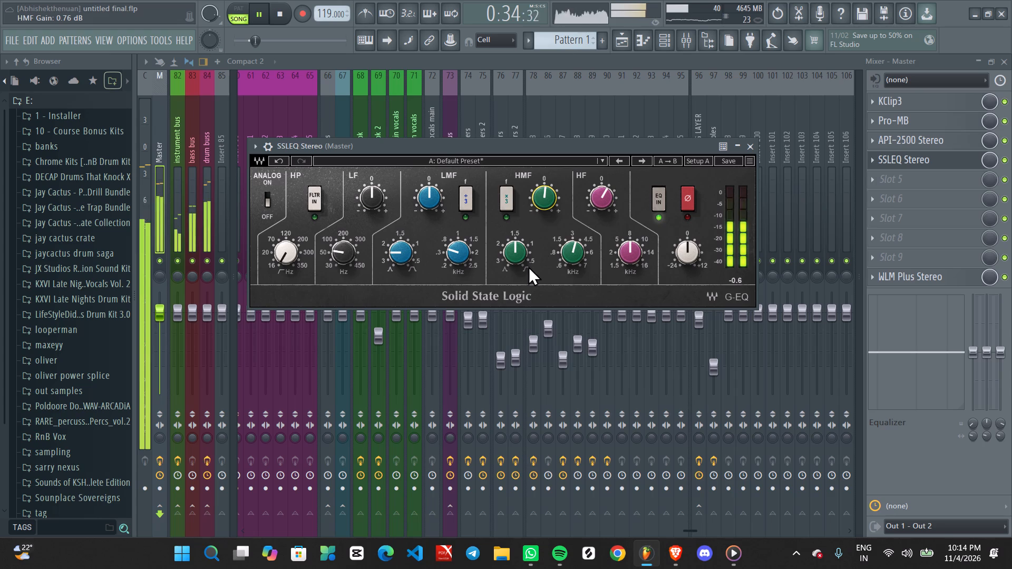
Adjust the SSLEQ's HMF Q to around 1.46 and stop playback.
scroll(515, 248, "up", 4)
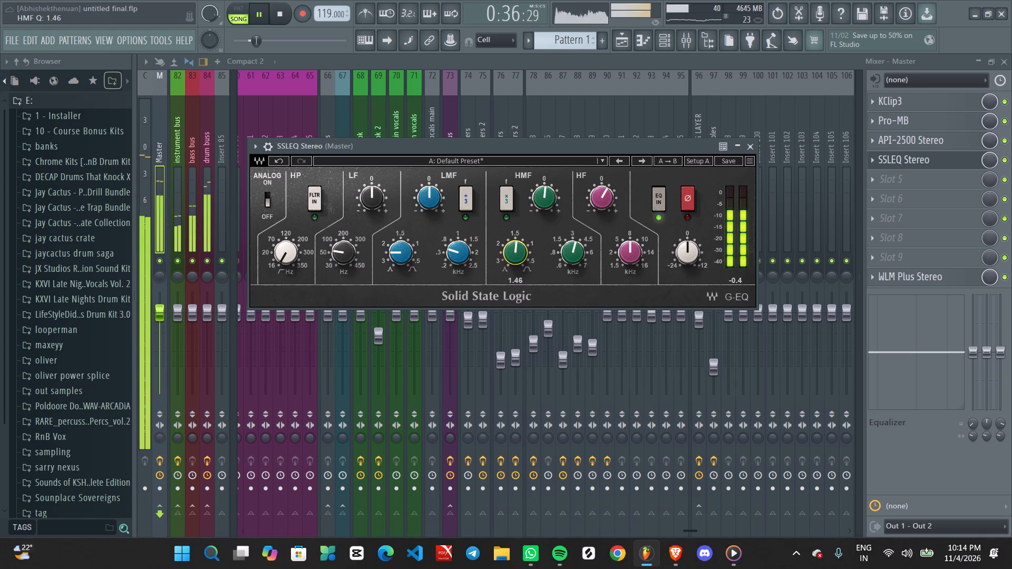
scroll(515, 248, "down", 2)
key("space")
key("space")
key("space")
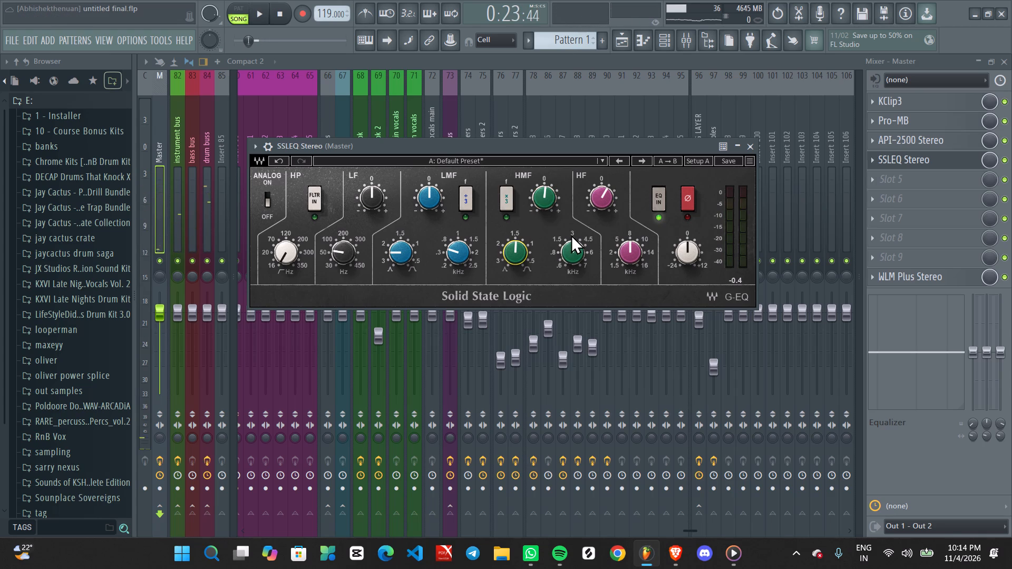
Play the song and set the SSLEQ's HF gain to 3.21 dB and HF frequency to 8.37 kHz.
key("space")
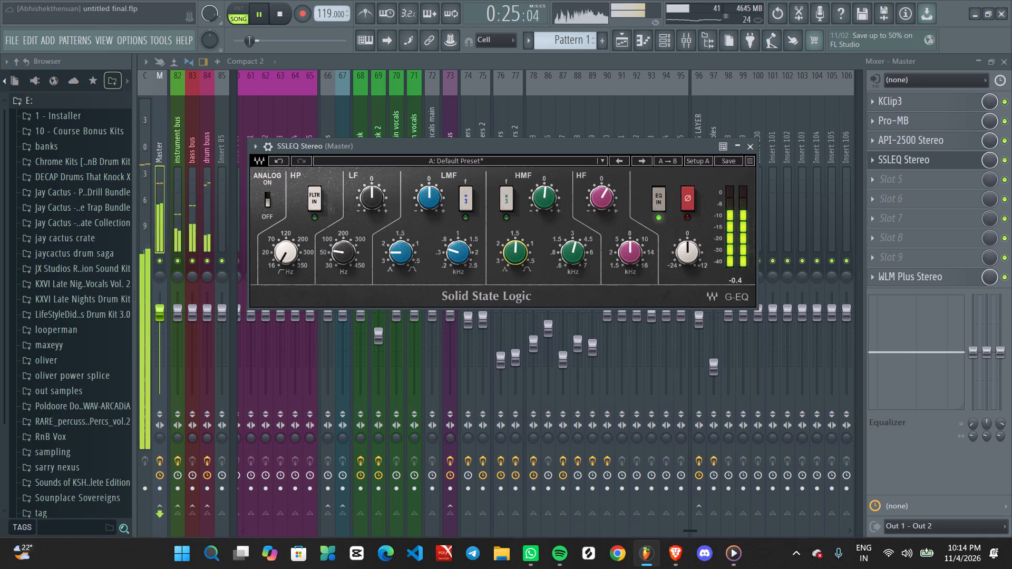
scroll(605, 199, "down", 1)
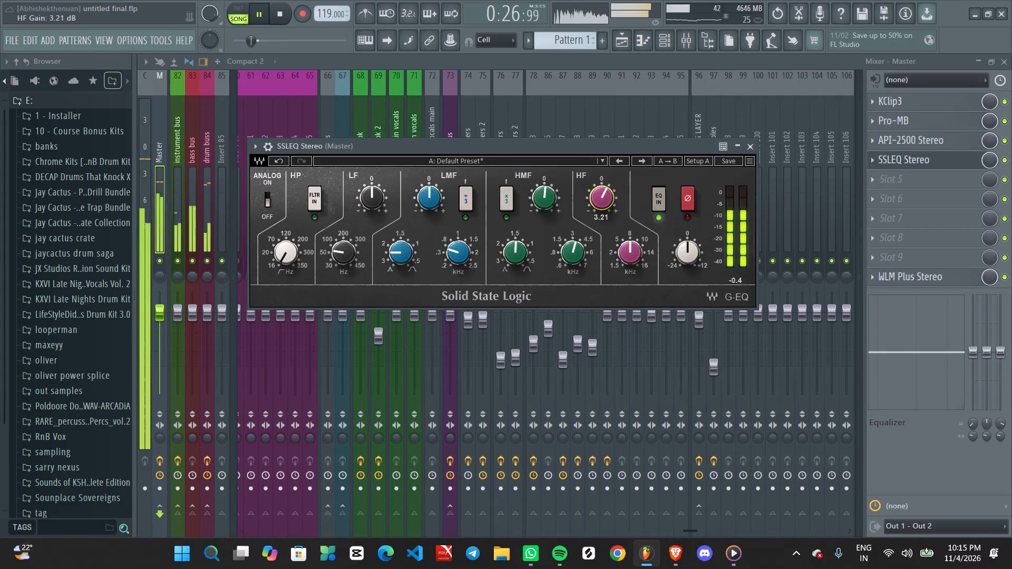
scroll(605, 199, "up", 1)
scroll(629, 251, "up", 4)
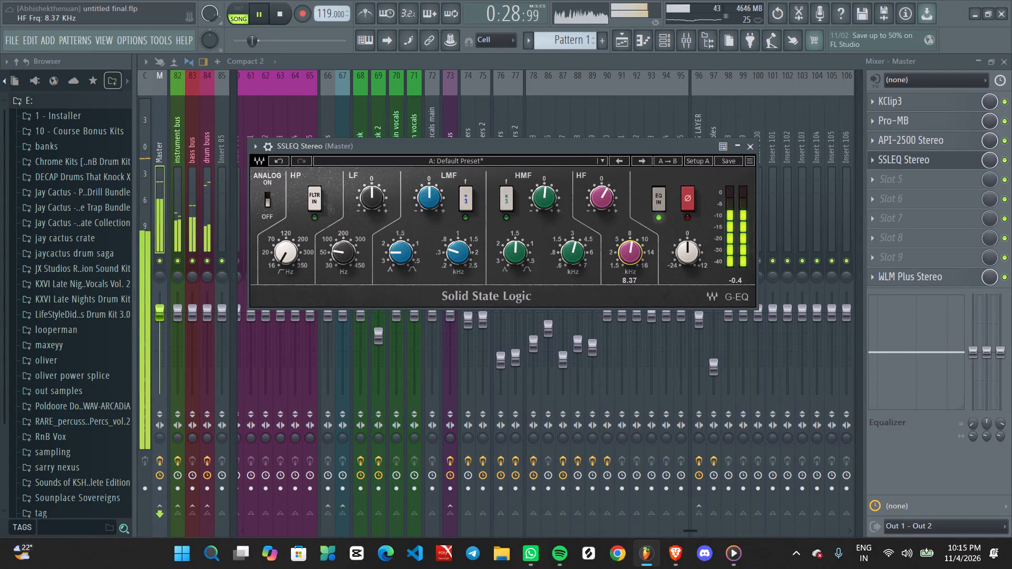
Lower the SSLEQ's HF gain to about 2.9 dB and fine-tune HF frequency to about 8.38 kHz during playback, then stop and close it.
scroll(629, 251, "up", 1)
scroll(599, 198, "down", 4)
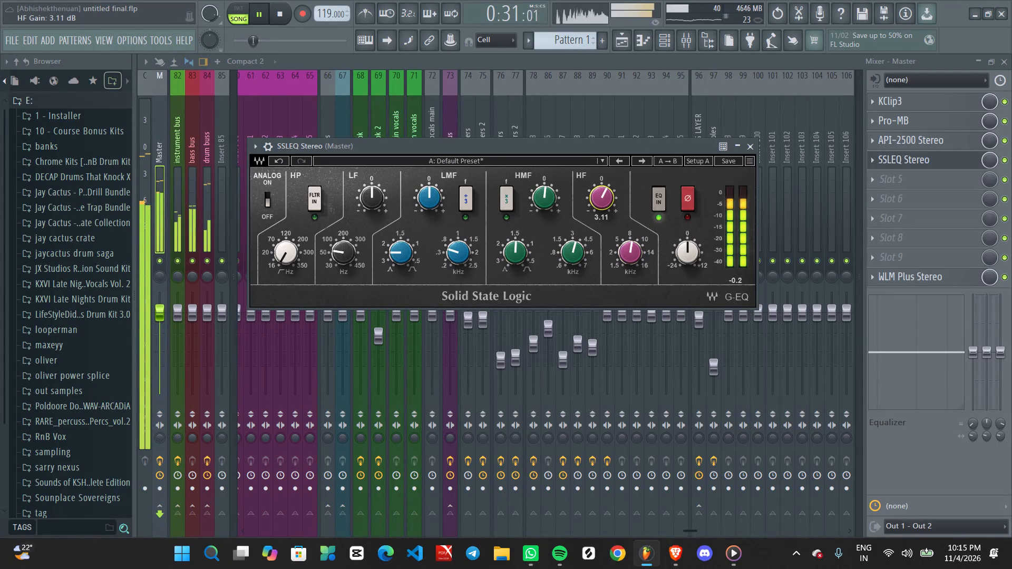
scroll(599, 198, "down", 4)
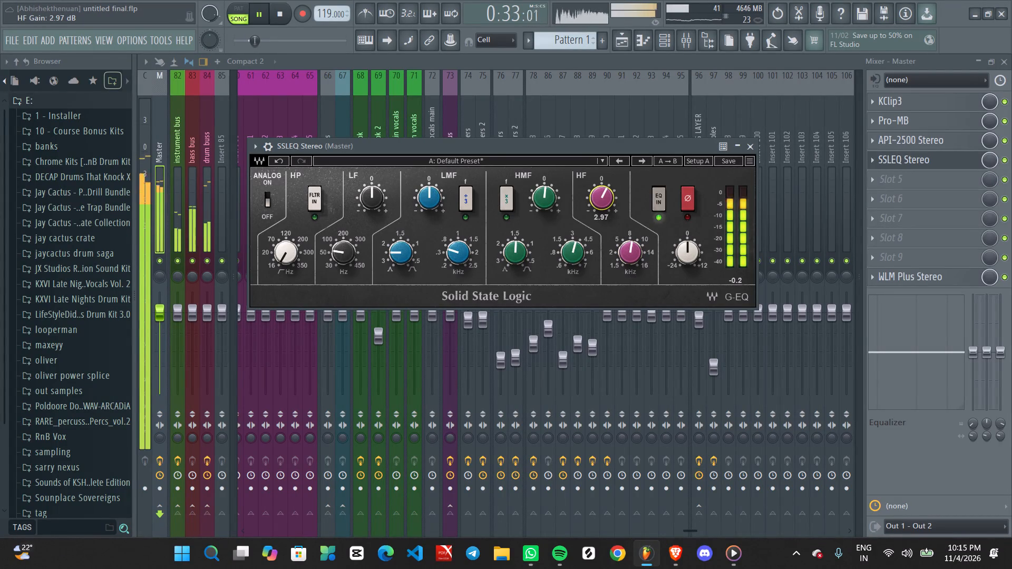
scroll(599, 198, "down", 1)
scroll(629, 253, "up", 1)
scroll(629, 253, "down", 1)
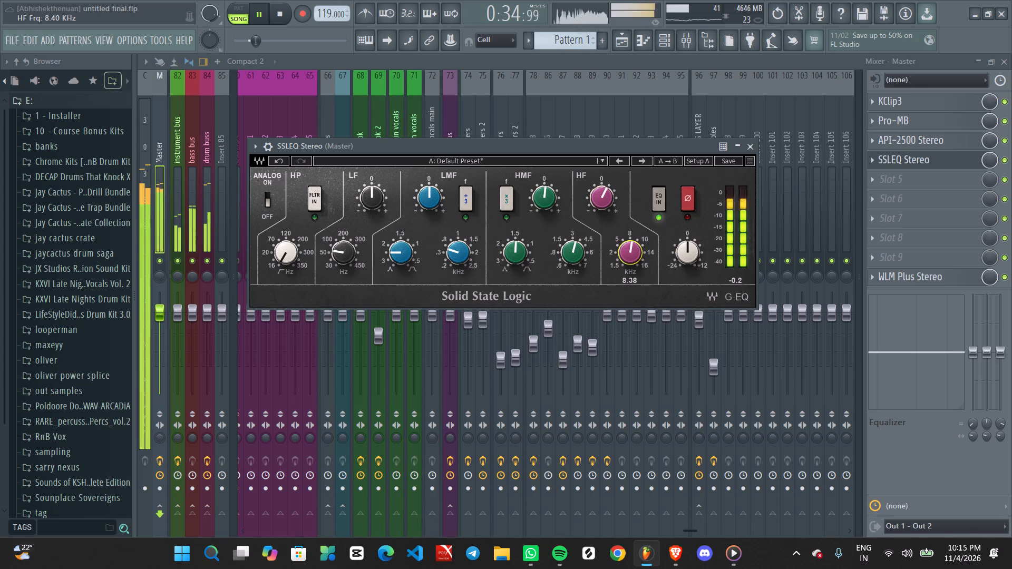
scroll(600, 190, "down", 1)
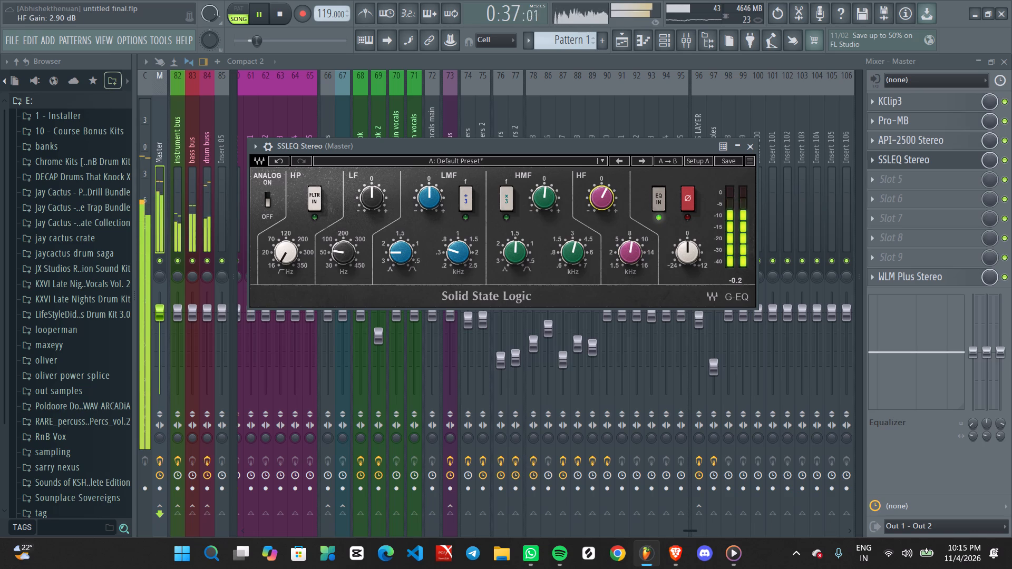
scroll(627, 253, "down", 1)
scroll(627, 253, "up", 1)
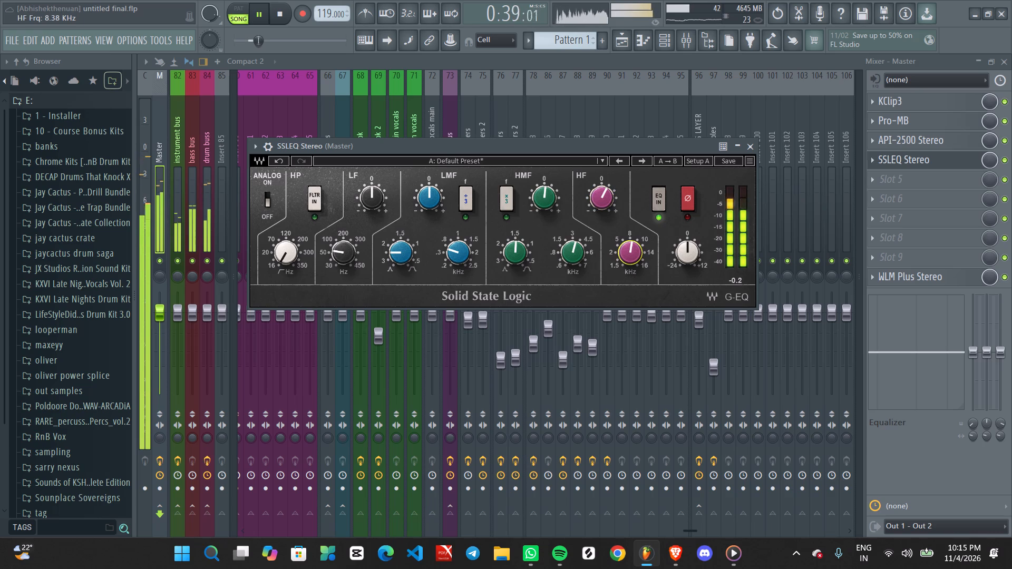
scroll(576, 249, "down", 2)
key("space")
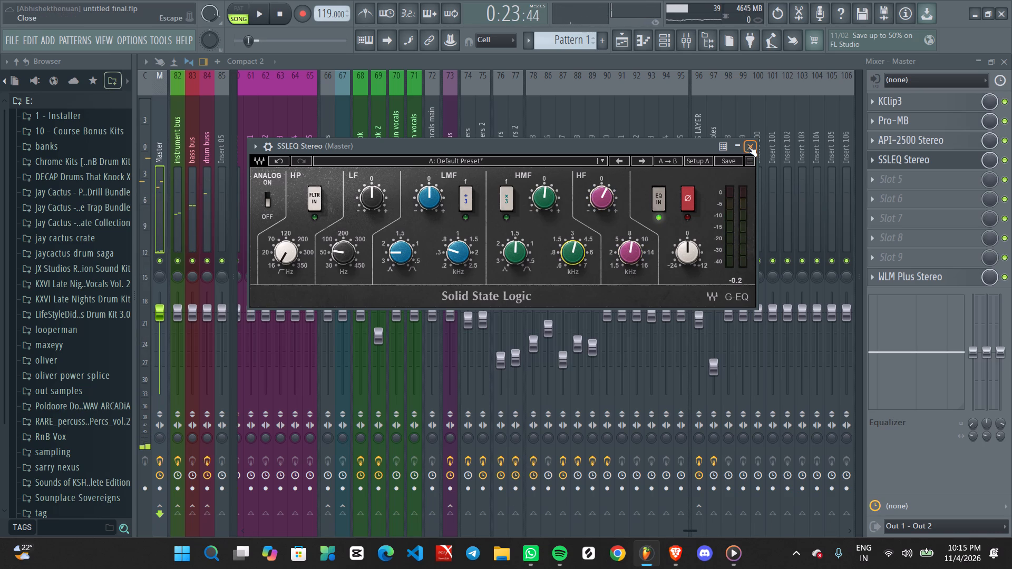
left_click(748, 146)
Load Ozone 12 in Master effect slot 5 and add an Imager module to it.
left_click(885, 183)
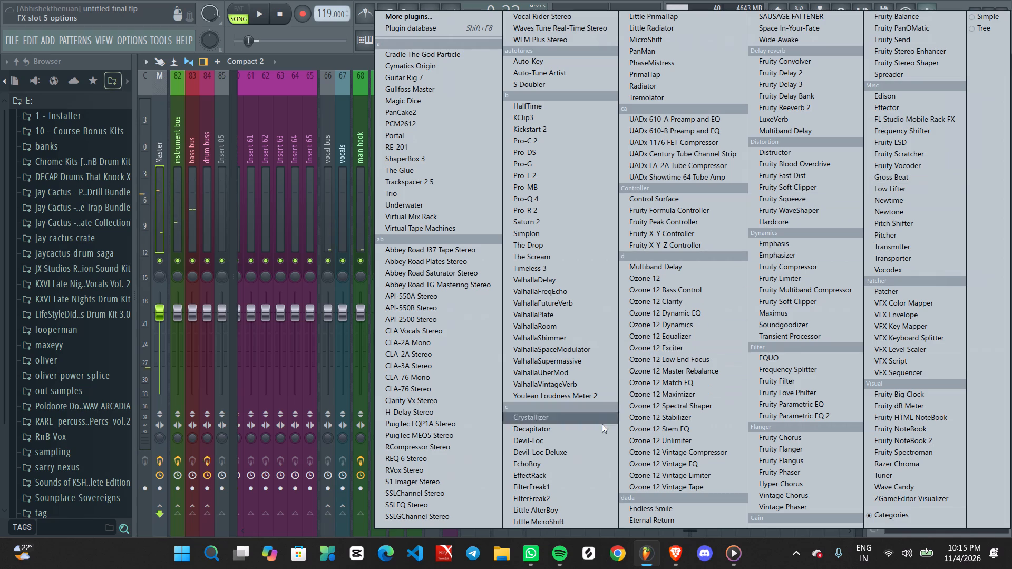
left_click(642, 282)
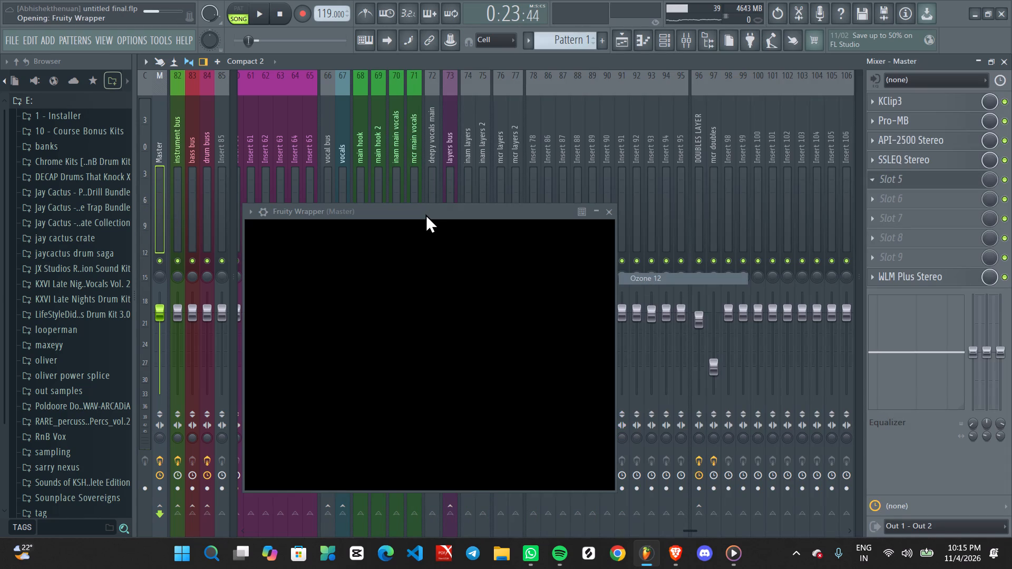
left_click_drag(425, 214, 383, 121)
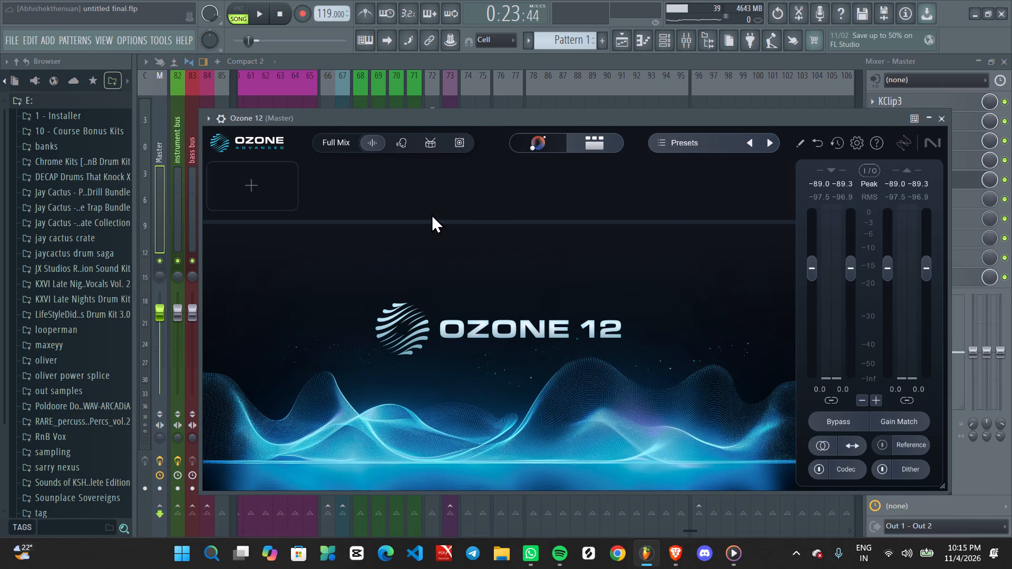
left_click(431, 214)
left_click(265, 195)
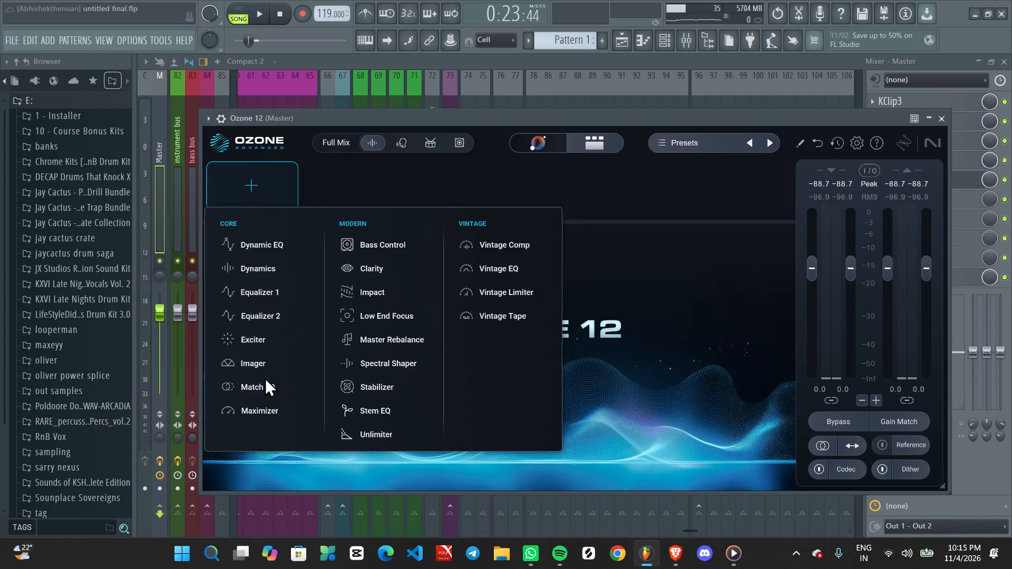
left_click(261, 370)
key("space")
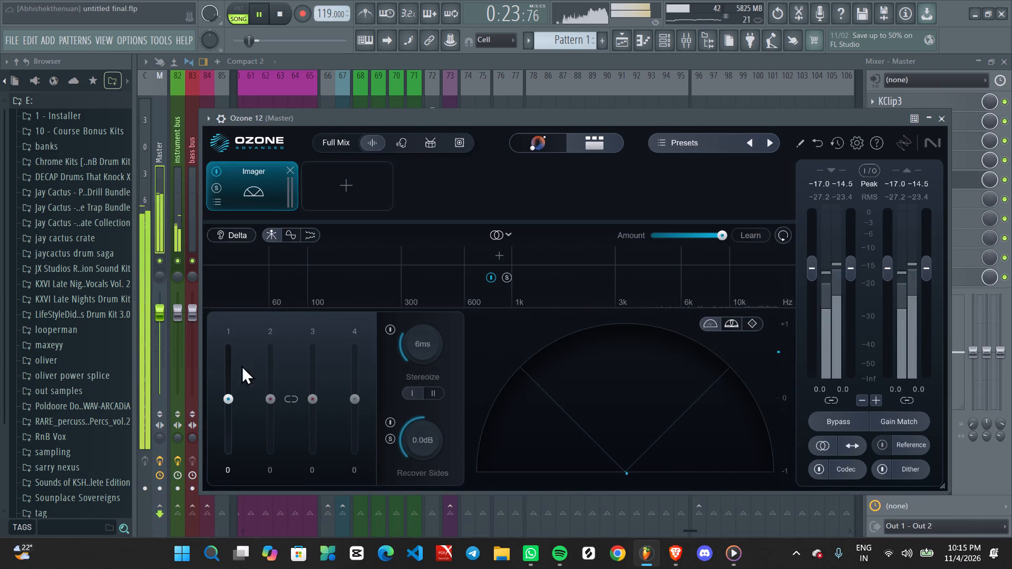
key("space")
Split the Imager between 100 and 300 Hz and narrow band 1's width to -27, auditioning that band in solo.
left_click(356, 259)
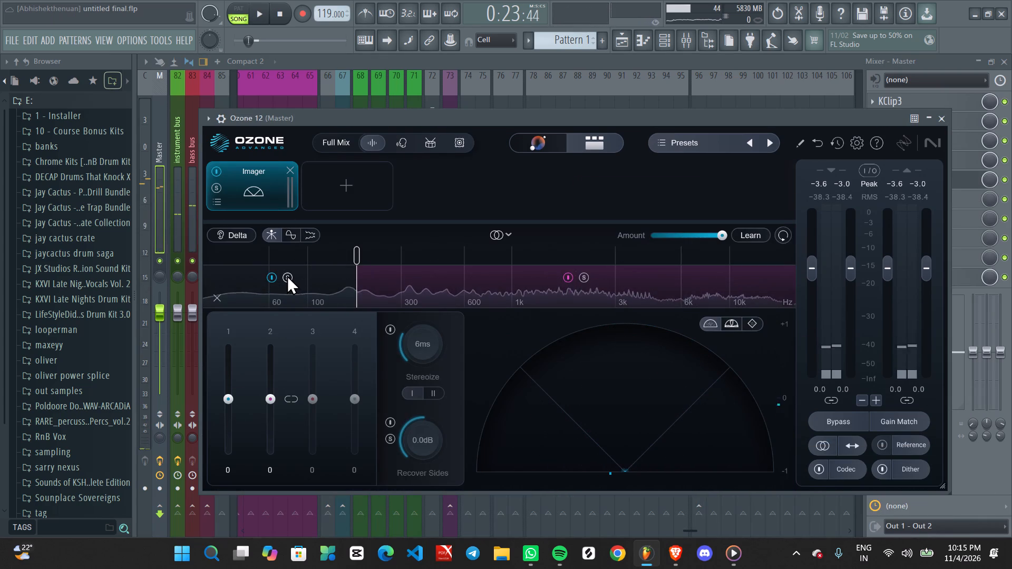
left_click(287, 275)
key("space")
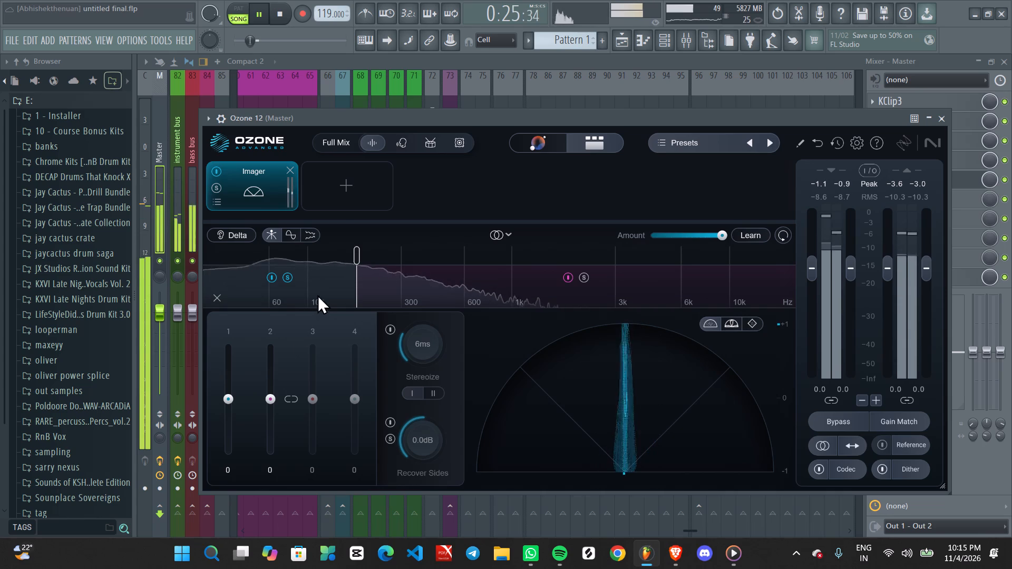
key("space")
left_click_drag(356, 256, 364, 254)
key("space")
scroll(231, 398, "down", 7)
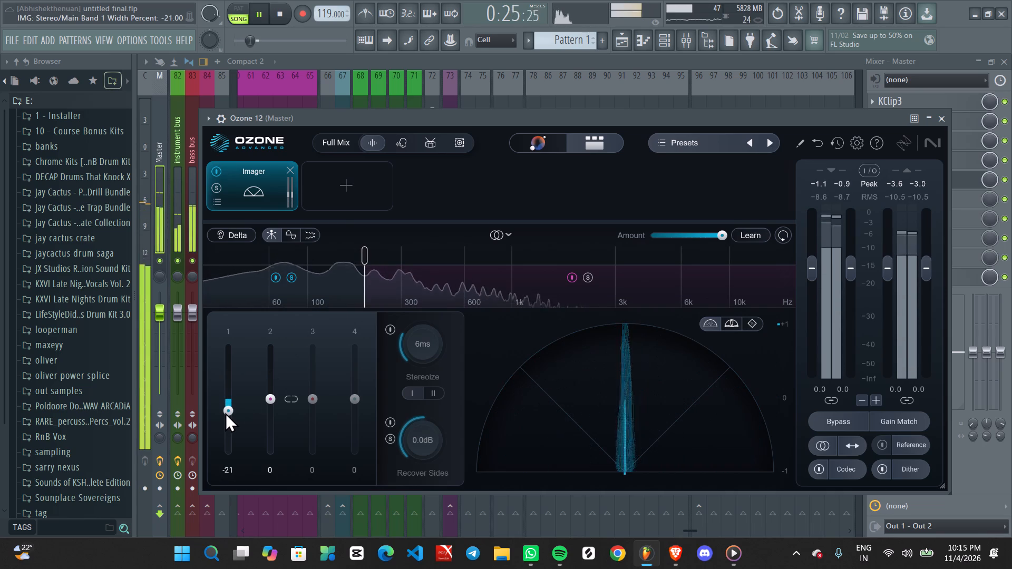
scroll(225, 413, "down", 3)
scroll(226, 413, "up", 1)
left_click(298, 279)
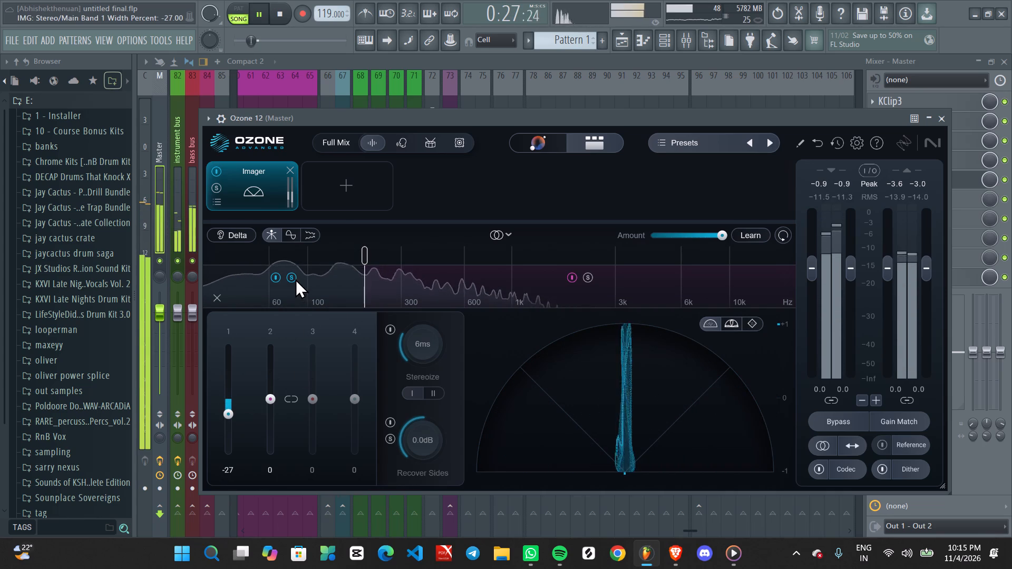
key("space")
key("space")
key("space")
Add an Imager crossover just above 3 kHz and widen band 3 to 72 while soloing it during playback.
left_click(627, 259)
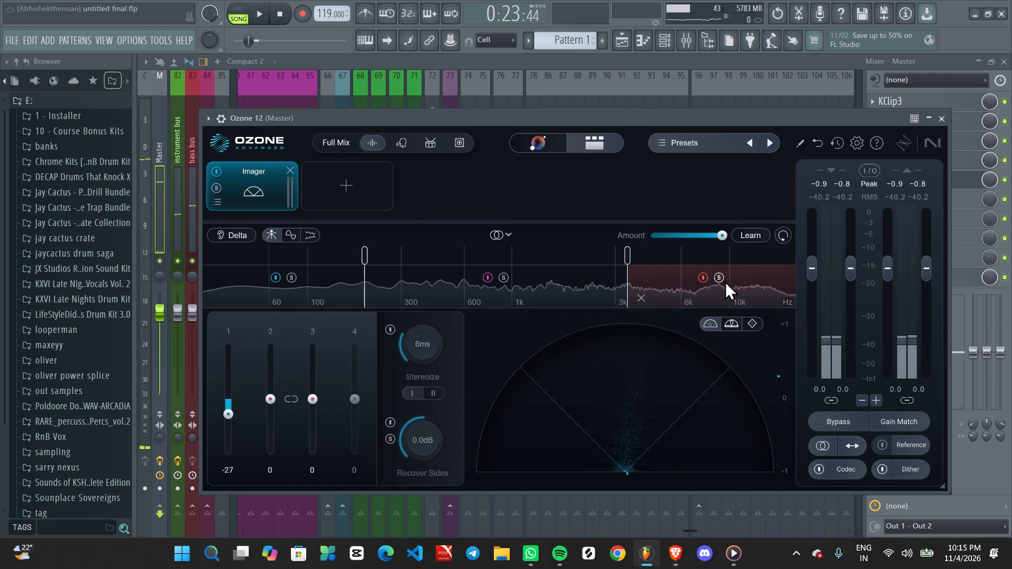
left_click(725, 281)
key("space")
left_click_drag(309, 400, 312, 368)
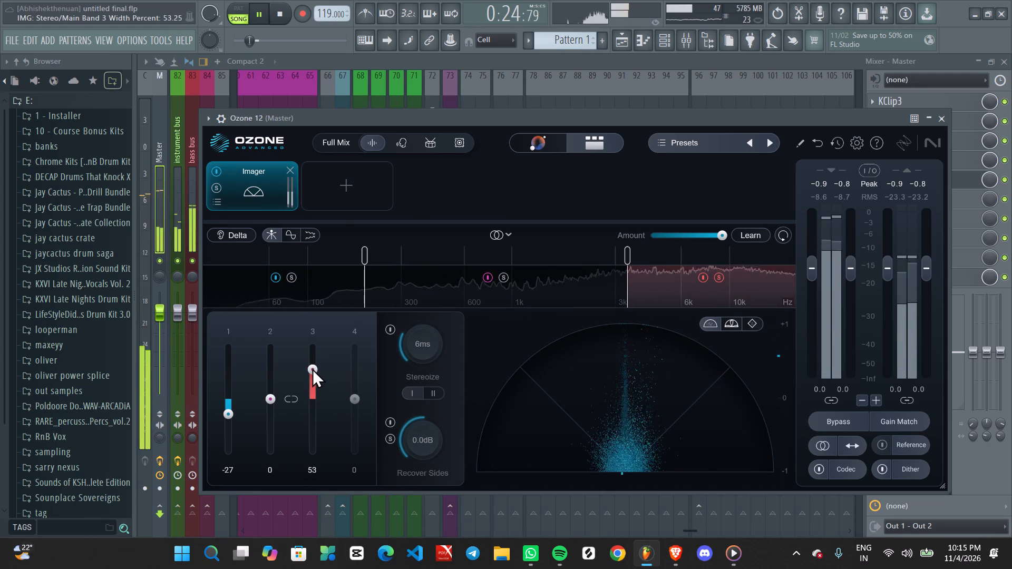
left_click_drag(312, 368, 314, 360)
left_click(314, 360)
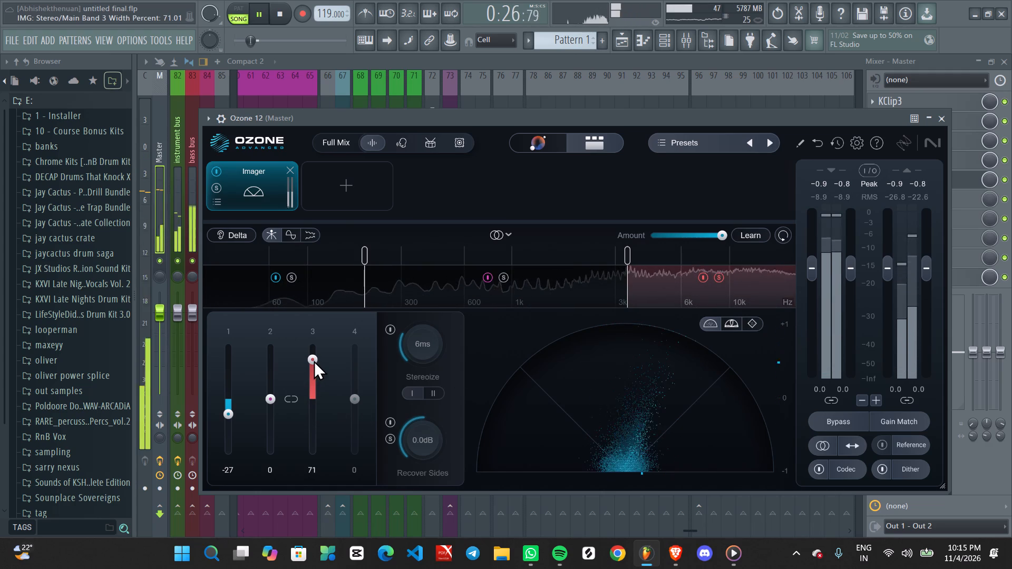
left_click(721, 277)
key("space")
key("space")
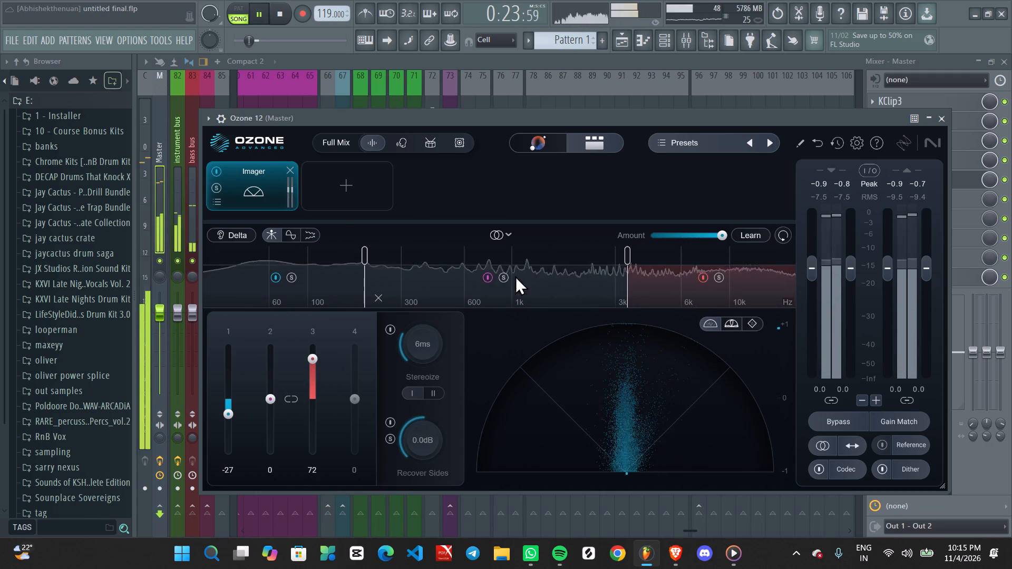
Widen the Imager's band 2 to 27 while soloing it, then return to hearing all bands.
left_click(498, 276)
left_click_drag(273, 396, 273, 393)
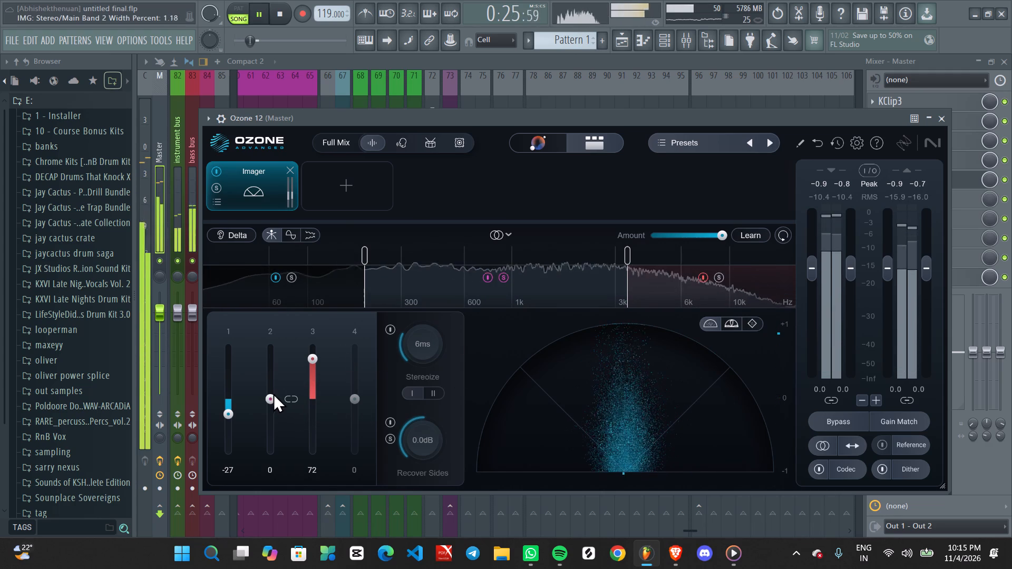
left_click_drag(273, 393, 273, 381)
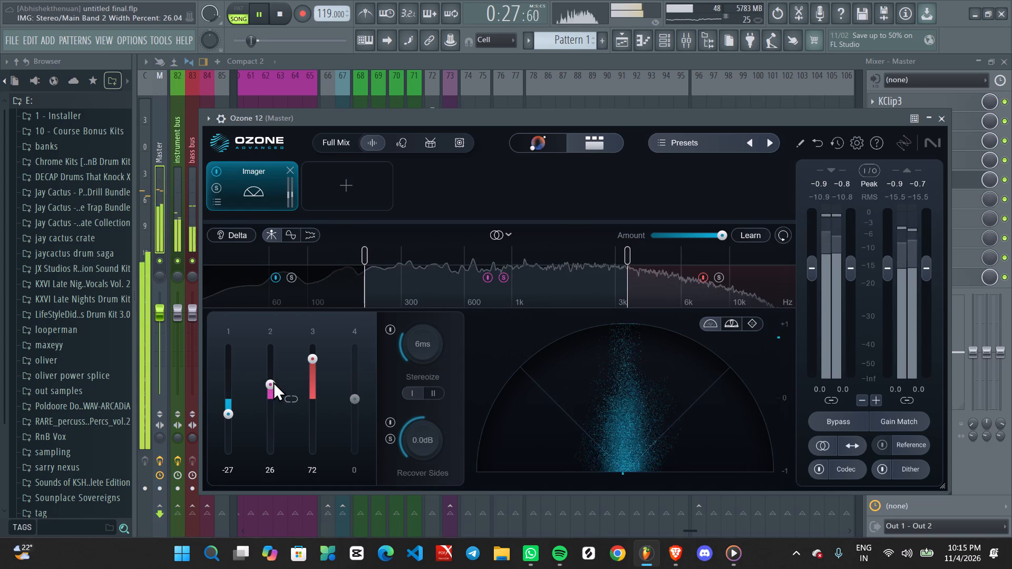
left_click_drag(273, 381, 276, 381)
key("space")
key("space")
left_click(505, 273)
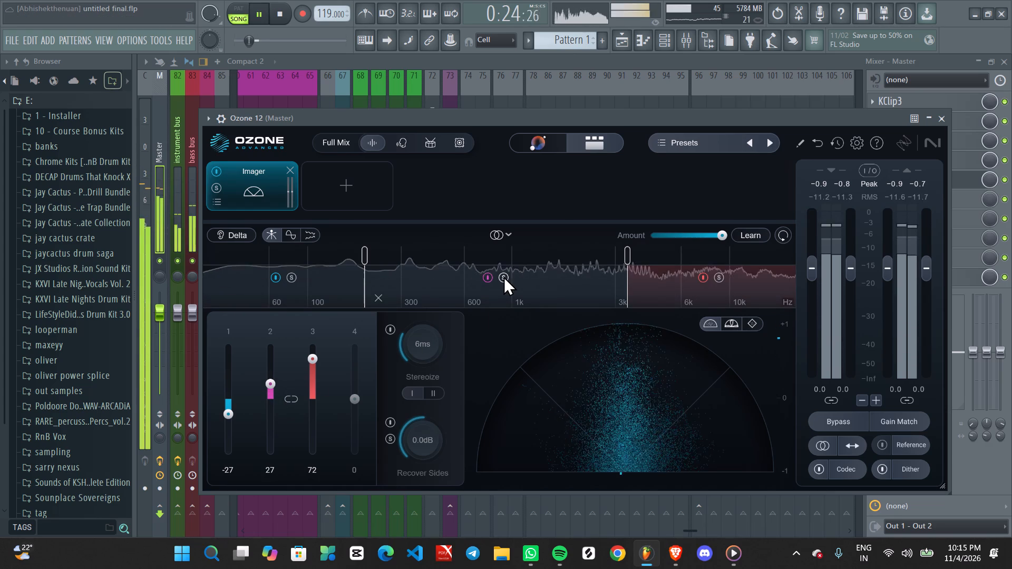
Add an Exciter module to Ozone 12 and place it before the Imager.
left_click(343, 192)
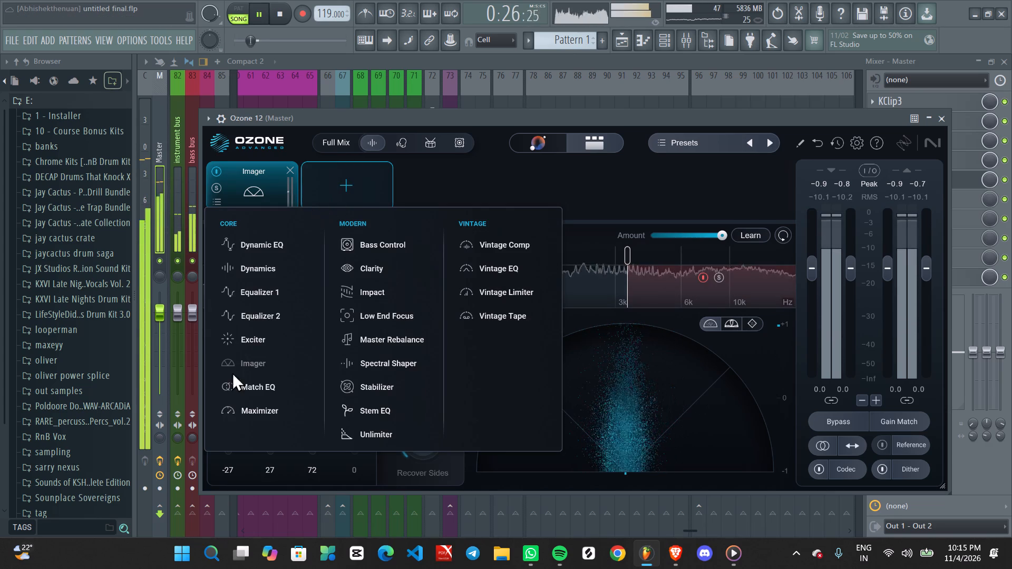
left_click(254, 335)
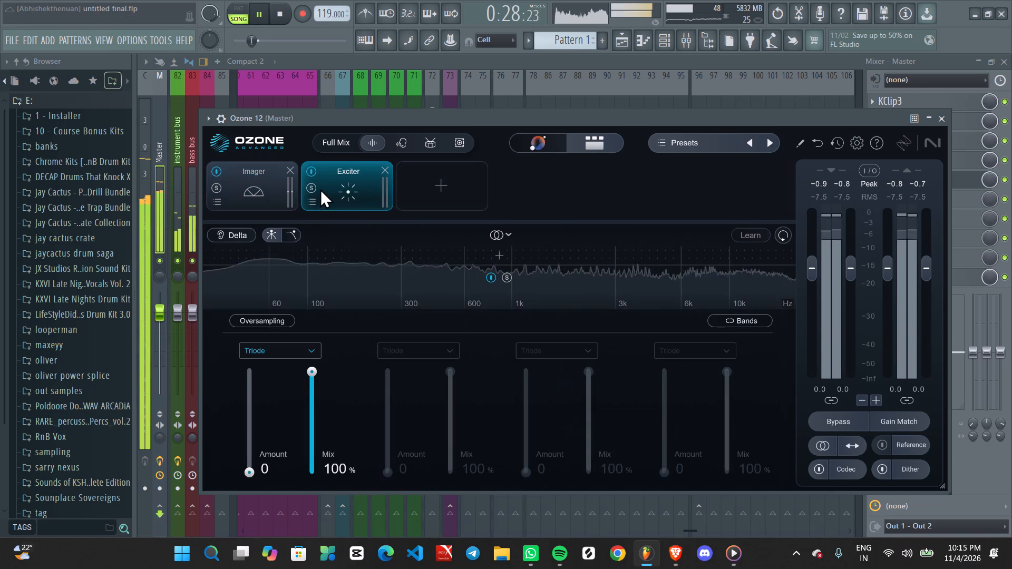
left_click_drag(241, 188, 340, 191)
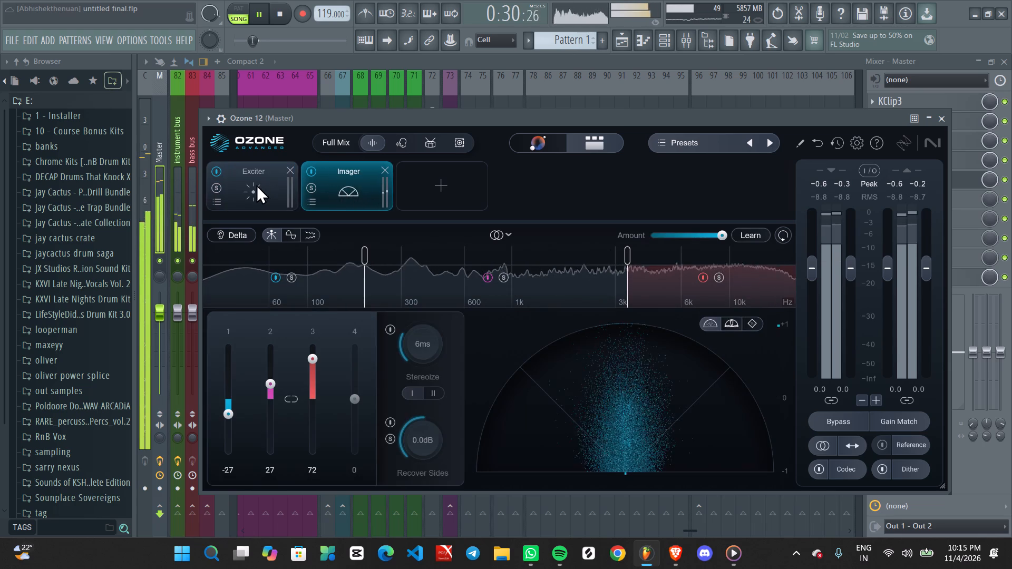
Split the Exciter between 100 and 300 Hz and set band 1's Amount to 1.9 while soloing it during playback.
left_click(256, 184)
key("space")
key("space")
left_click(366, 255)
key("space")
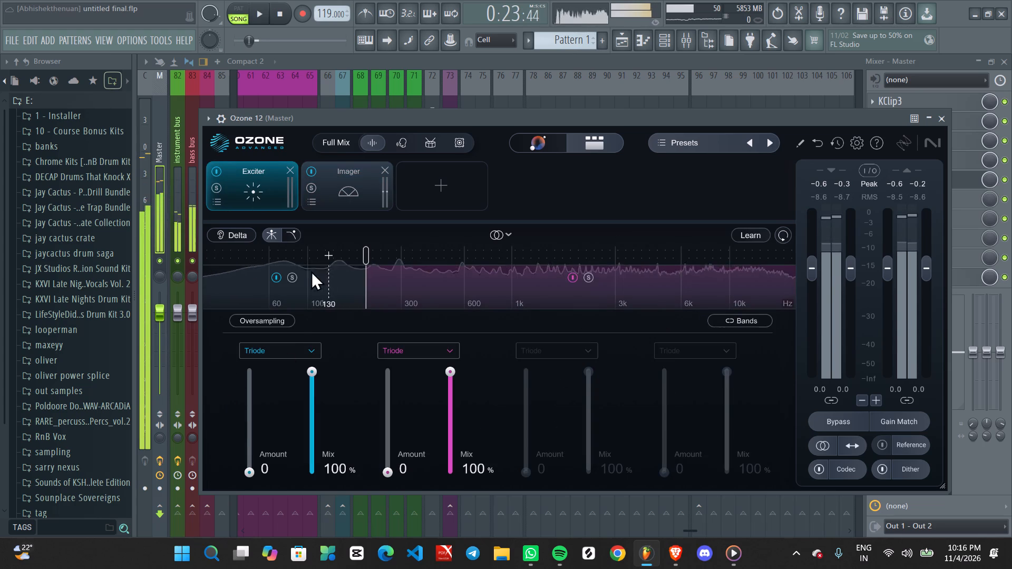
left_click(289, 278)
key("space")
left_click_drag(248, 467, 253, 454)
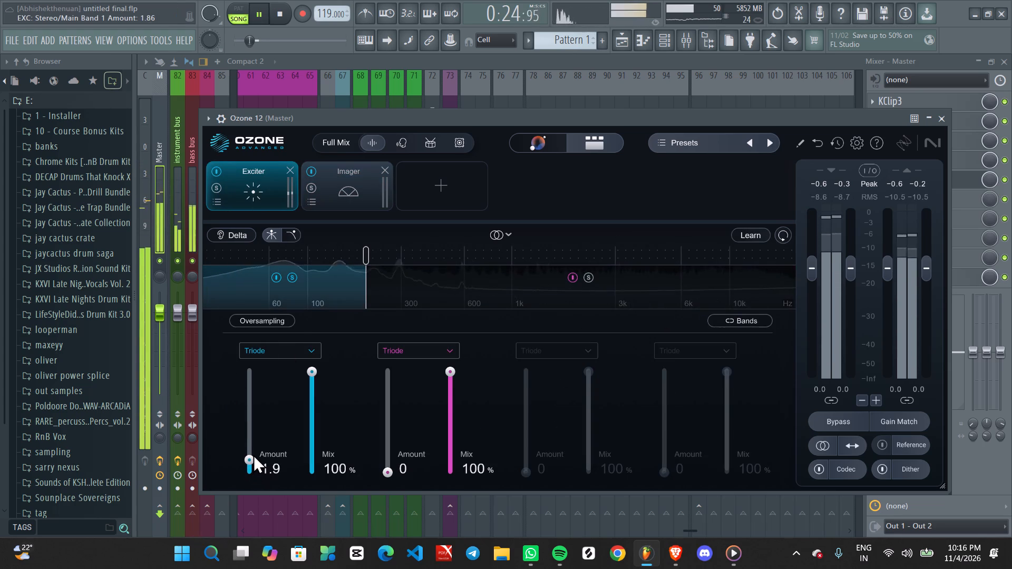
left_click_drag(253, 454, 256, 455)
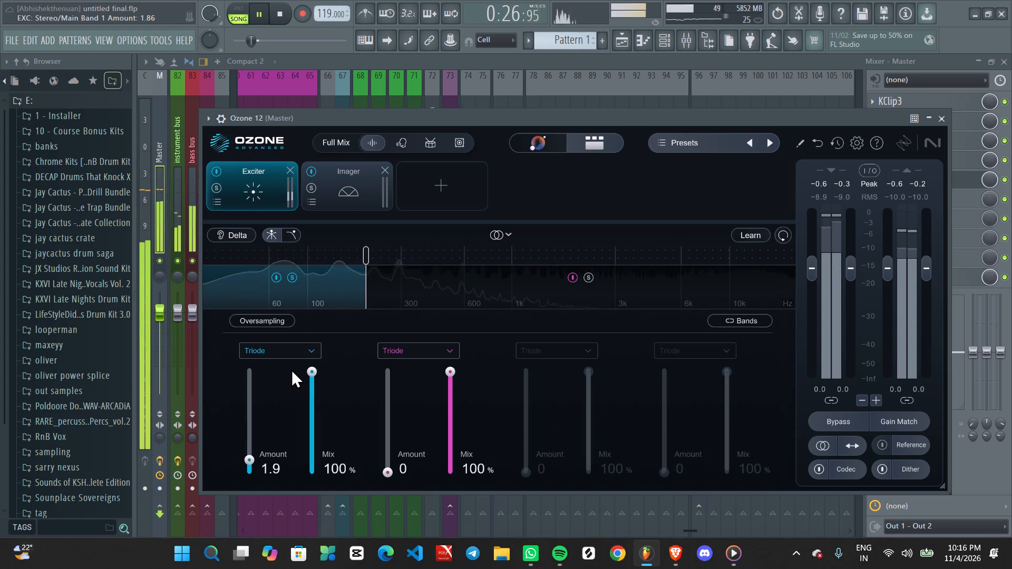
Change the Exciter's band 1 mode to Warm, unsolo the band, check it in the full mix and close Ozone 12.
left_click(294, 356)
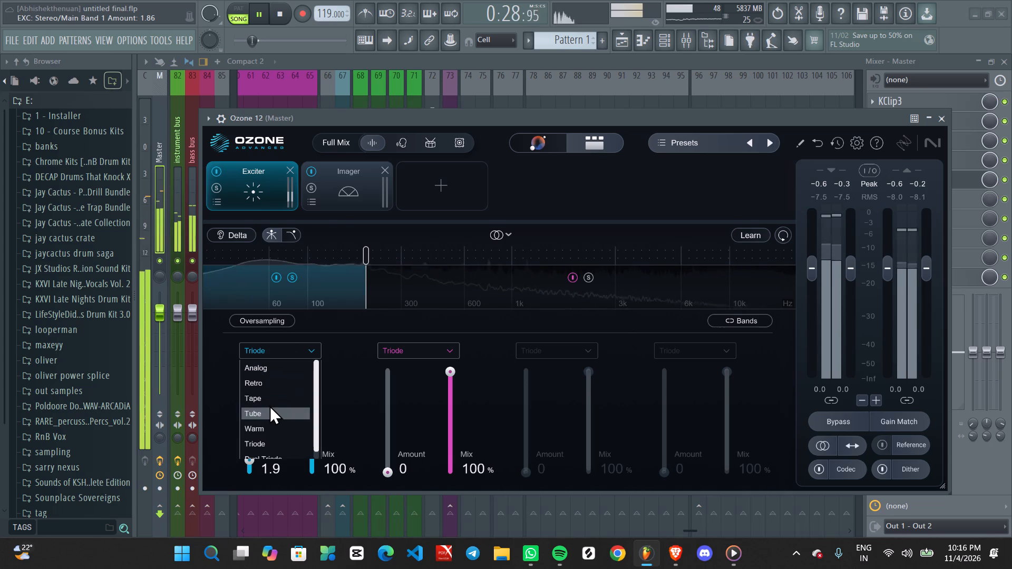
scroll(266, 426, "down", 4)
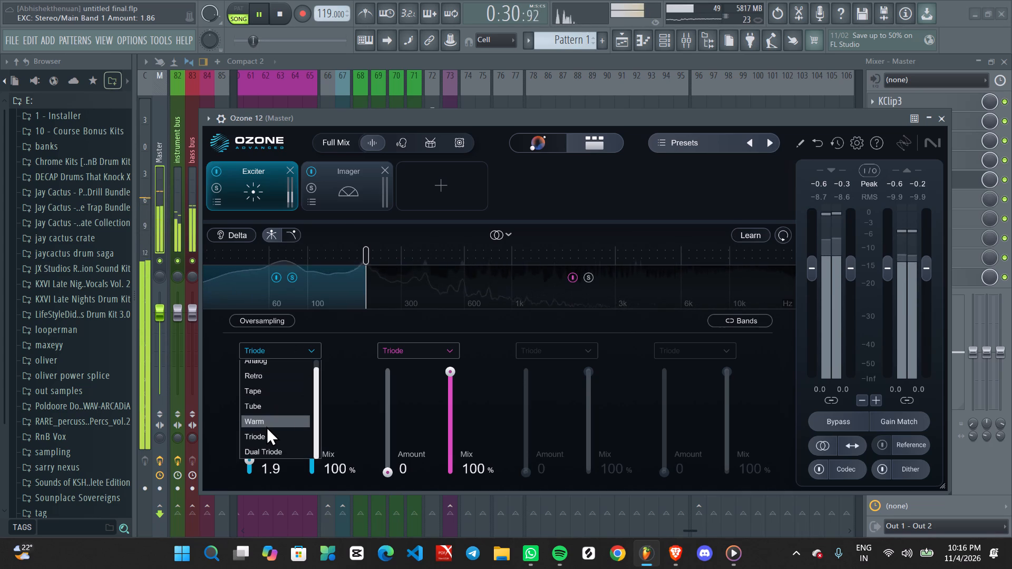
left_click(266, 427)
key("space")
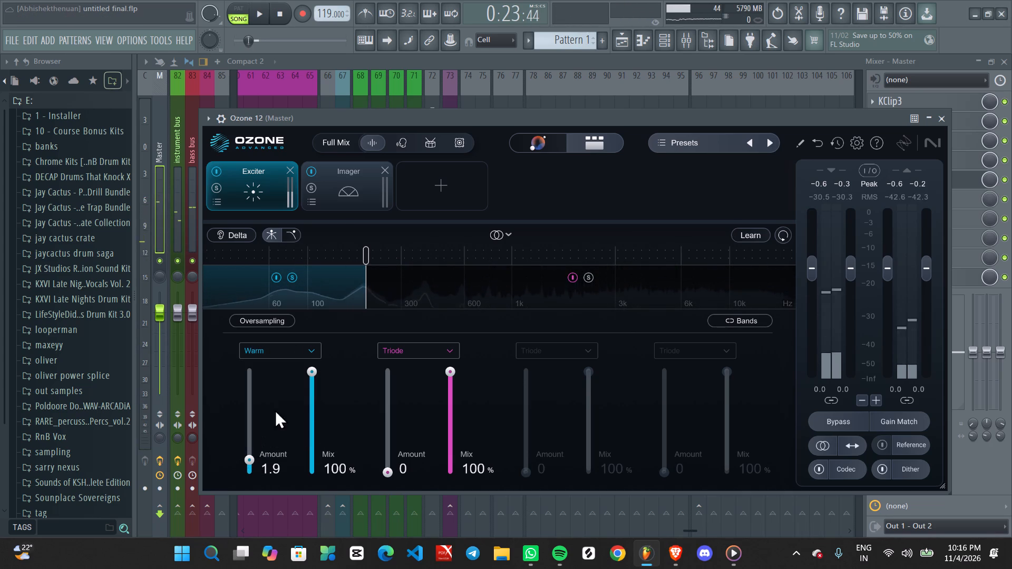
left_click(291, 282)
key("space")
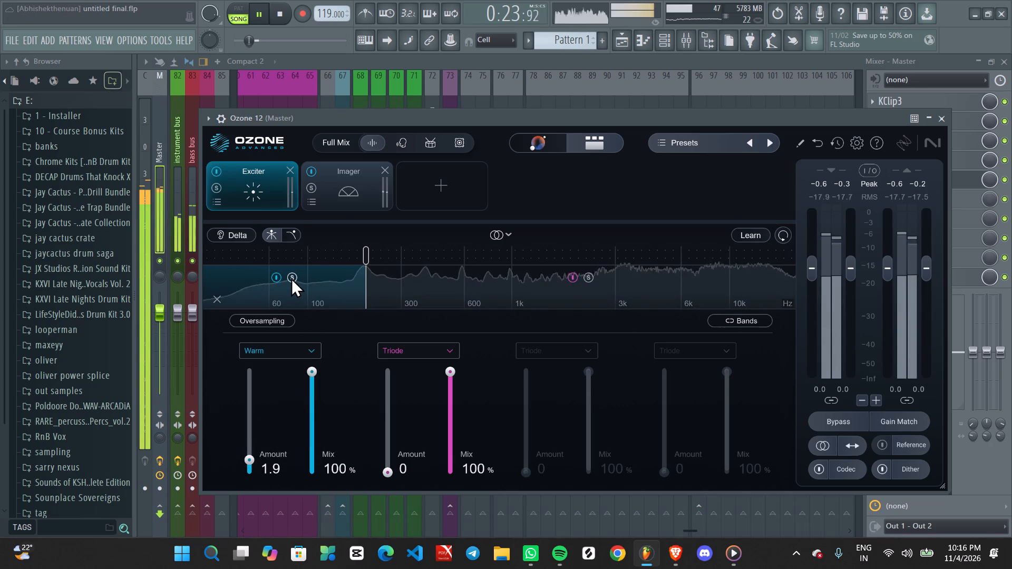
key("space")
left_click(945, 122)
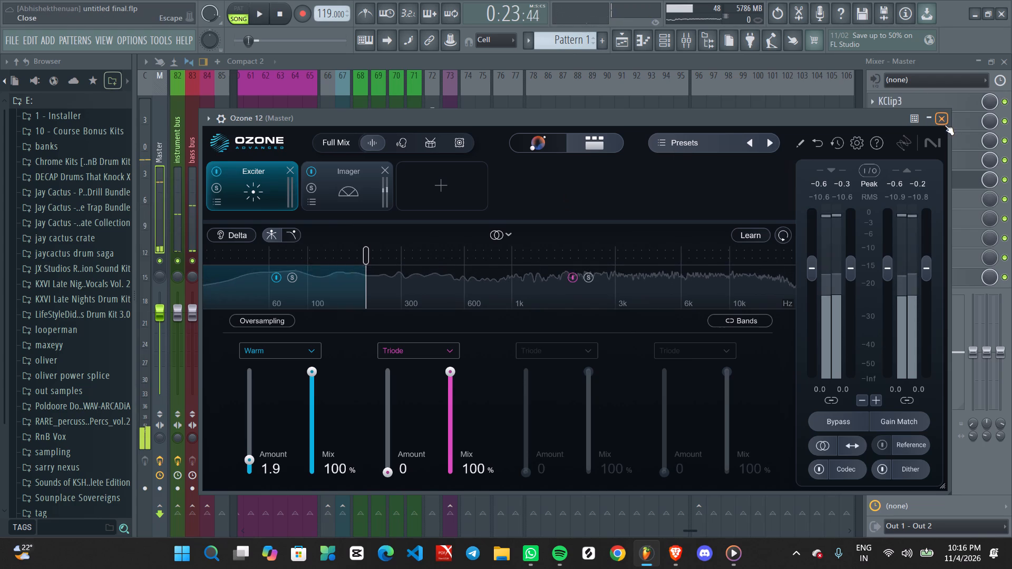
Move Ozone 12 down to Master slot 7 and load Virtual Tape Machines in slot 5.
scroll(904, 182, "down", 2)
left_click(903, 182)
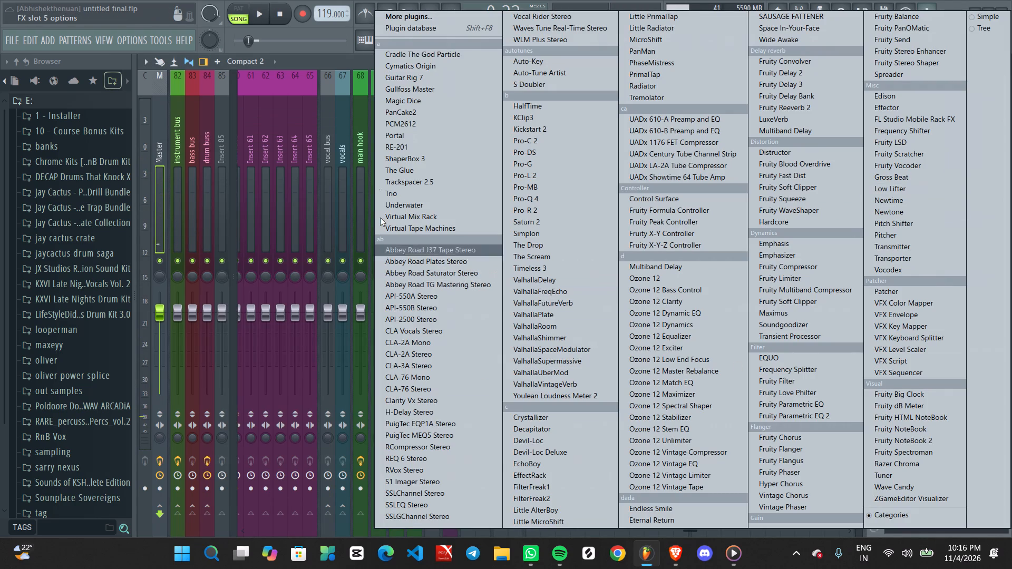
left_click(396, 231)
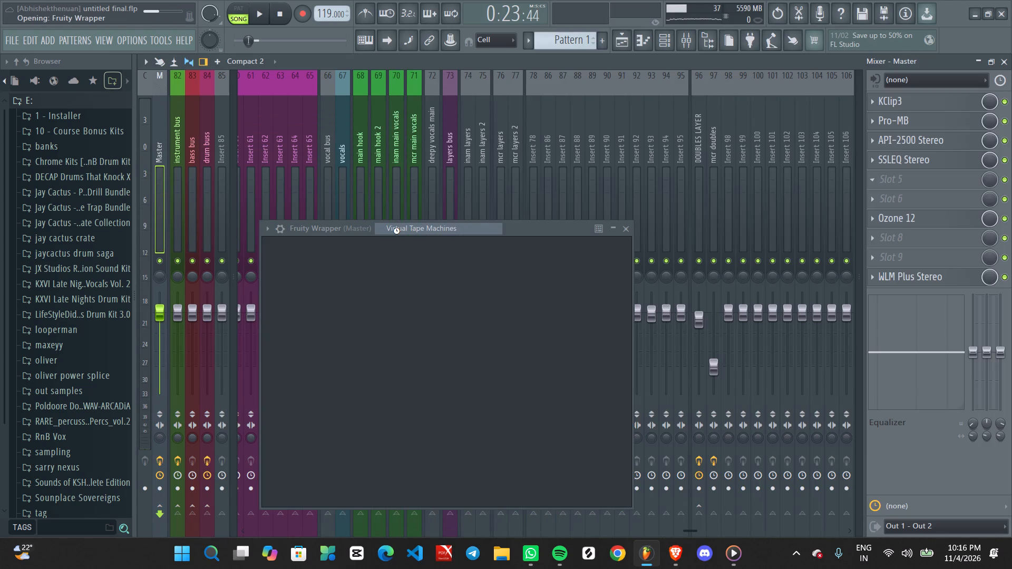
Audition Virtual Tape Machines on the Master during playback and set its output gain to -3.24 dB.
left_click_drag(395, 230, 363, 152)
key("space")
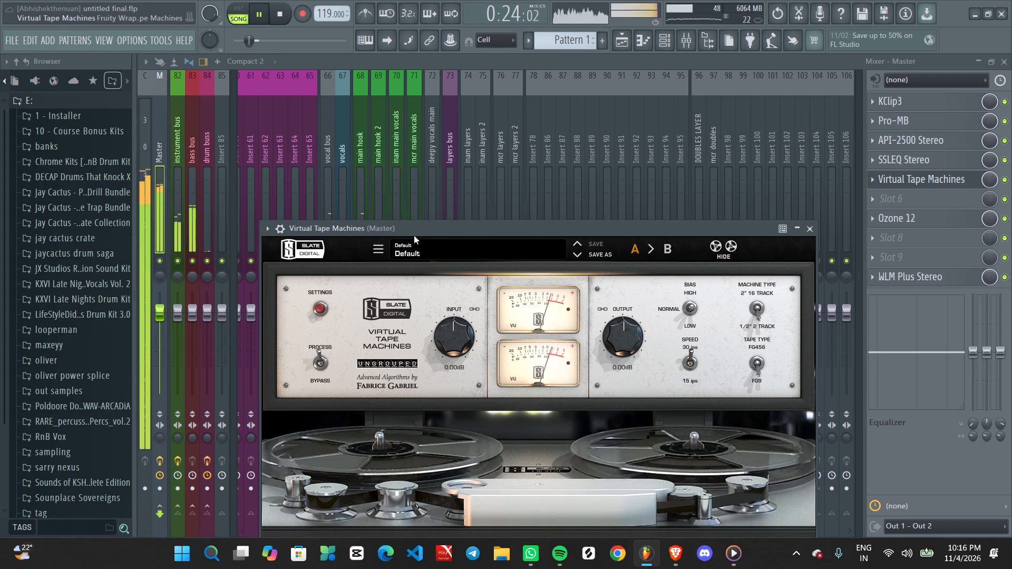
left_click_drag(414, 235, 376, 151)
key("space")
key("space")
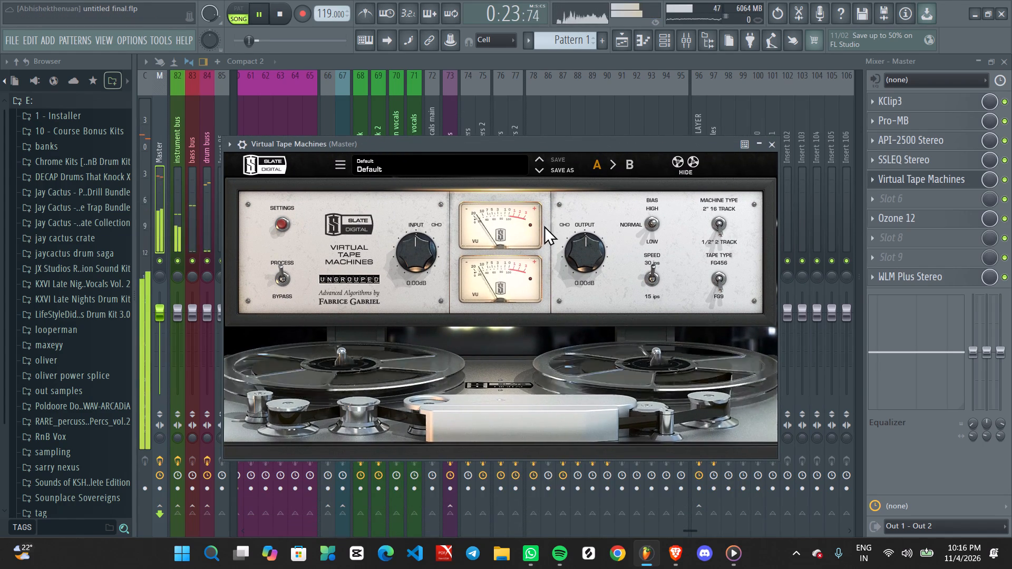
left_click(559, 225)
scroll(578, 255, "up", 1)
key("space")
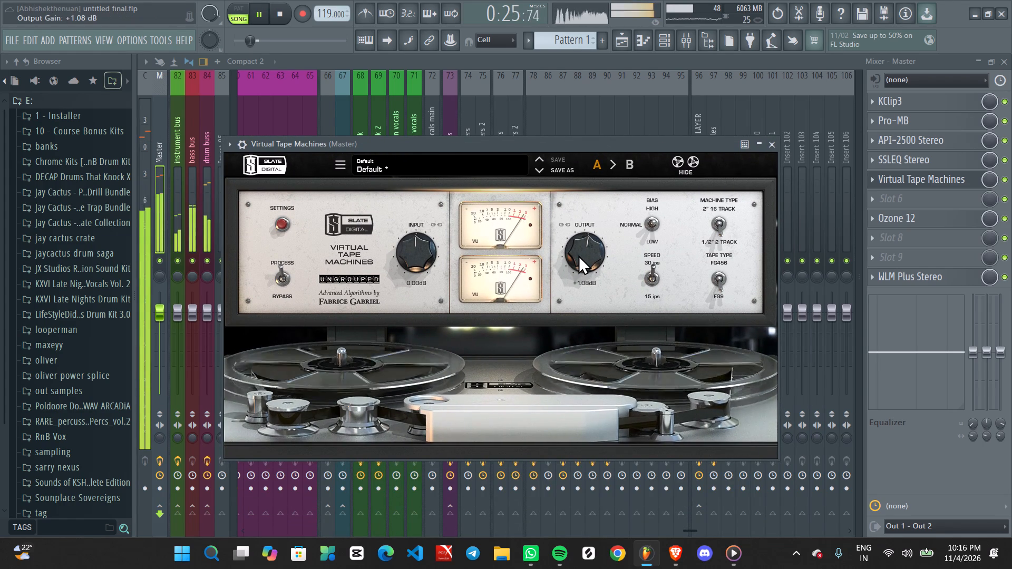
left_click(578, 255)
scroll(578, 255, "down", 2)
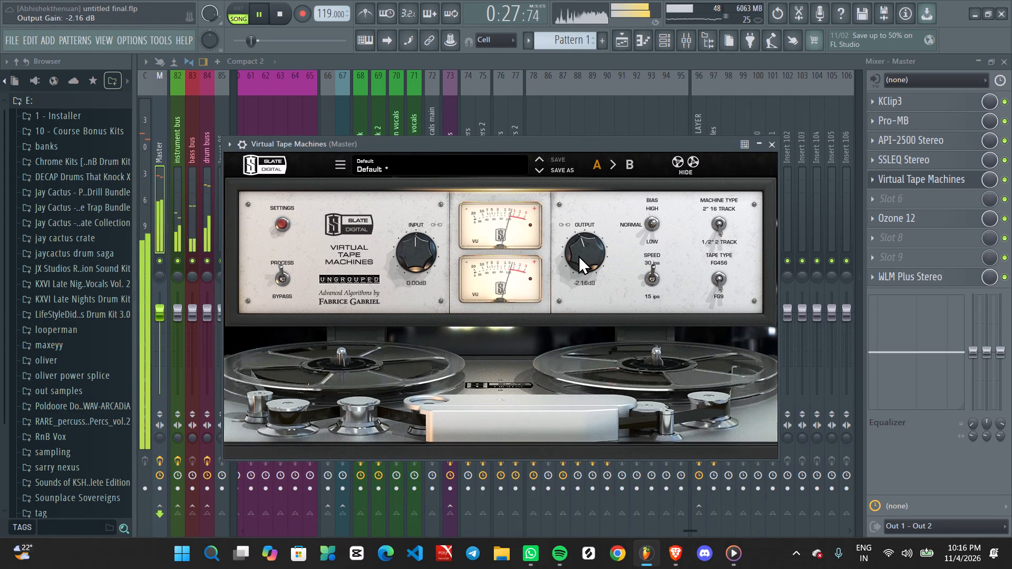
scroll(578, 255, "down", 1)
Set Virtual Tape Machines' input gain to -1.08 dB while the song plays, and close the plugin.
scroll(421, 249, "up", 2)
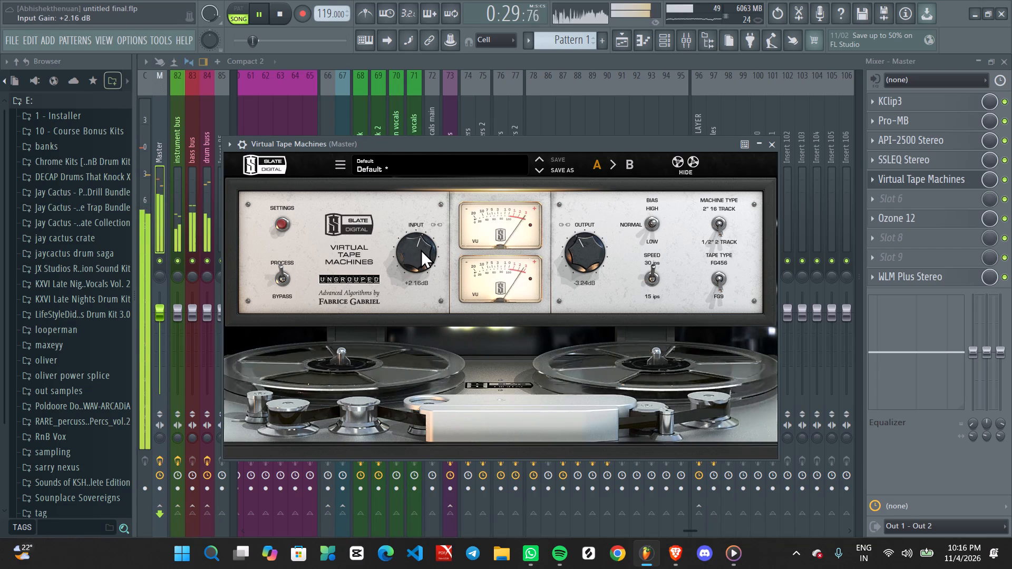
scroll(421, 249, "down", 3)
scroll(421, 249, "up", 1)
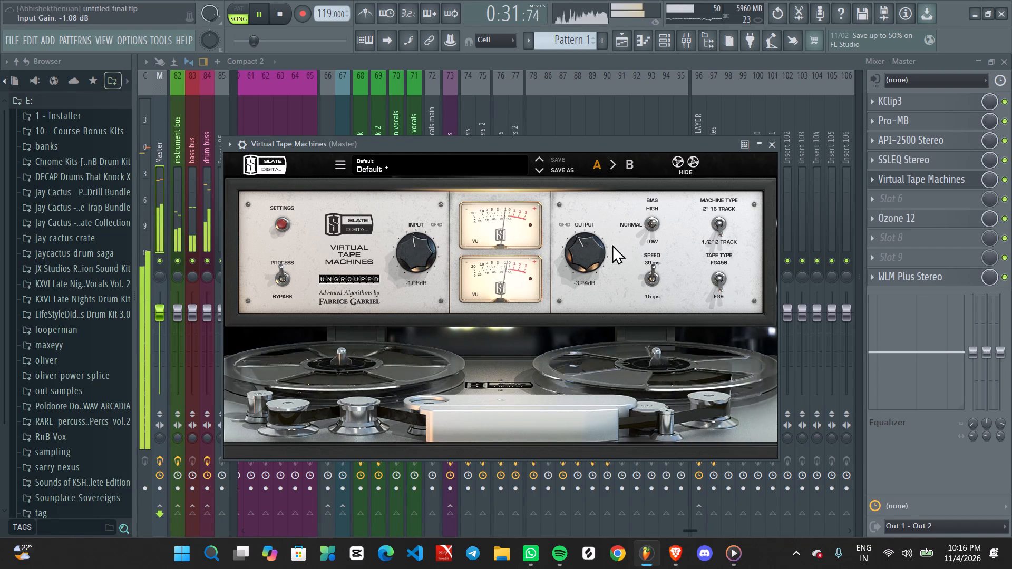
scroll(582, 254, "up", 1)
scroll(582, 254, "down", 1)
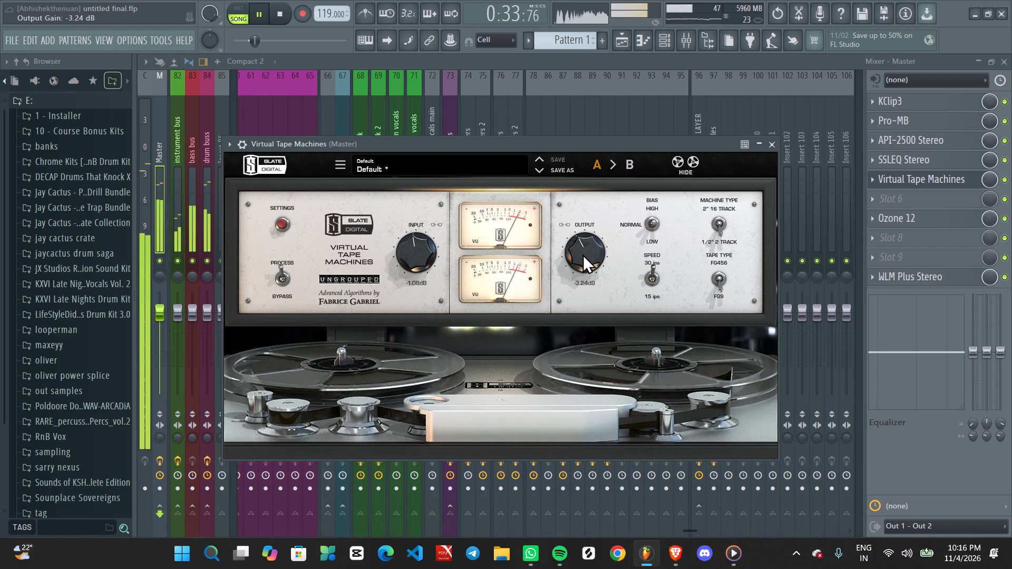
left_click(769, 143)
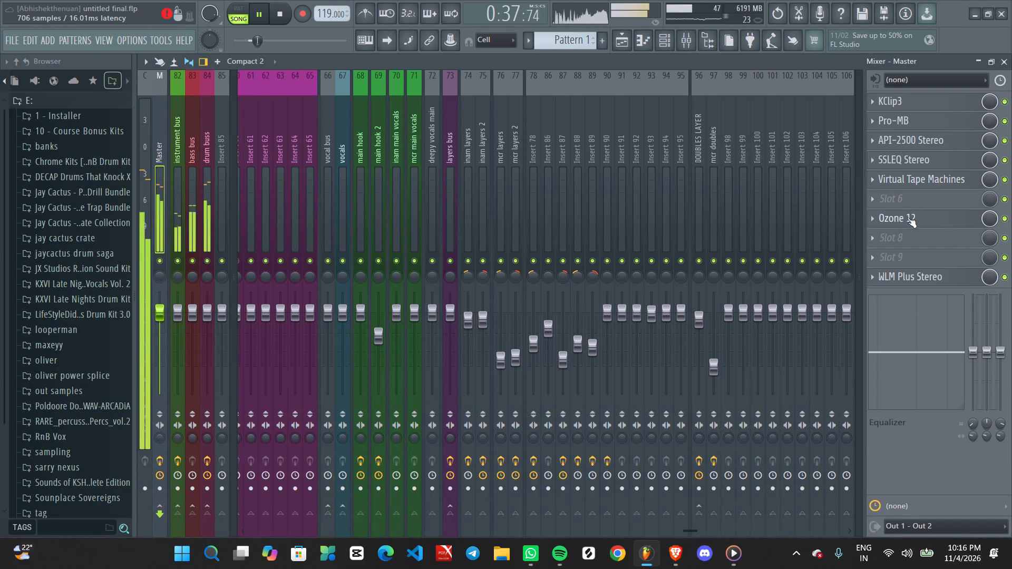
Move Ozone 12 up to Master slot 6 and load Pro-Q 4 in slot 7.
scroll(907, 218, "up", 1)
left_click(904, 214)
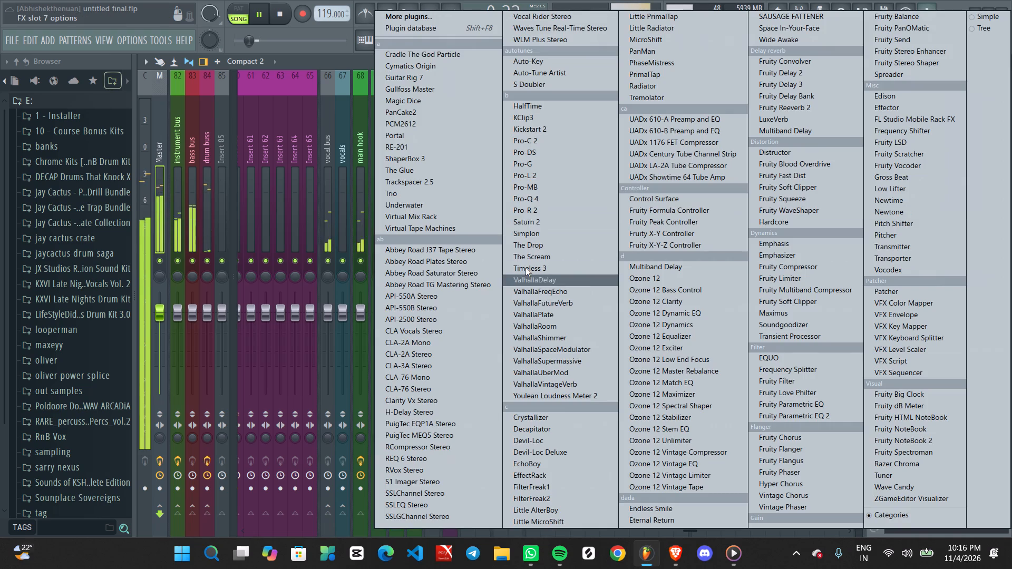
left_click(544, 202)
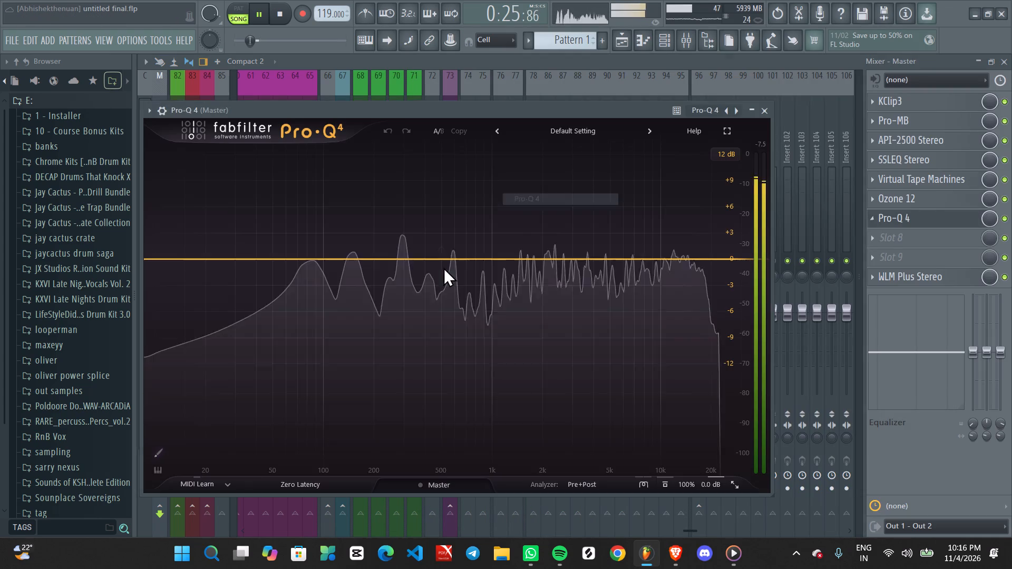
Add a high shelf in Pro-Q 4 at about 1780 Hz with about +3.32 dB gain, and close the plugin.
left_click_drag(585, 260, 592, 249)
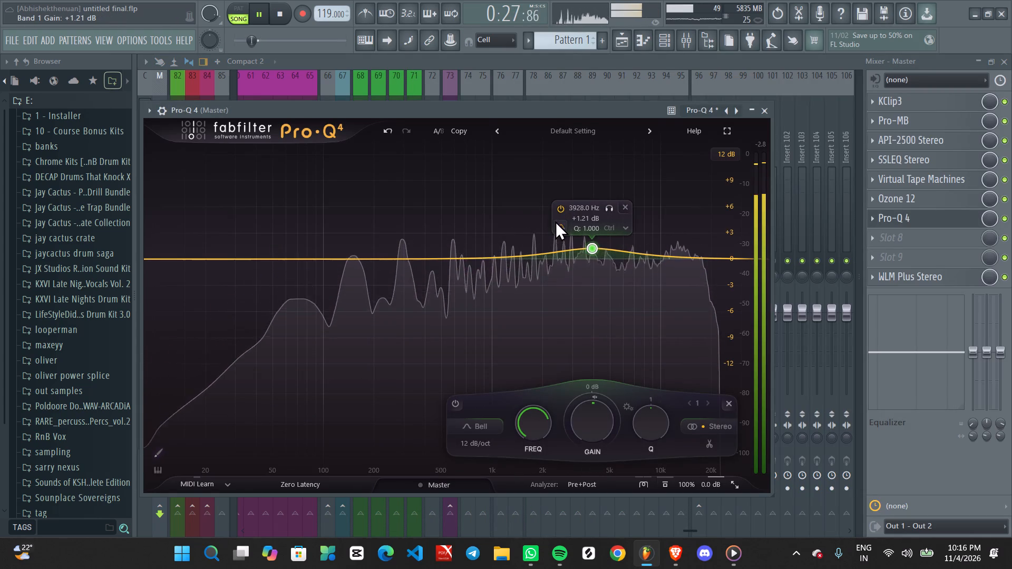
left_click(557, 221)
left_click(607, 240)
left_click_drag(592, 249, 536, 232)
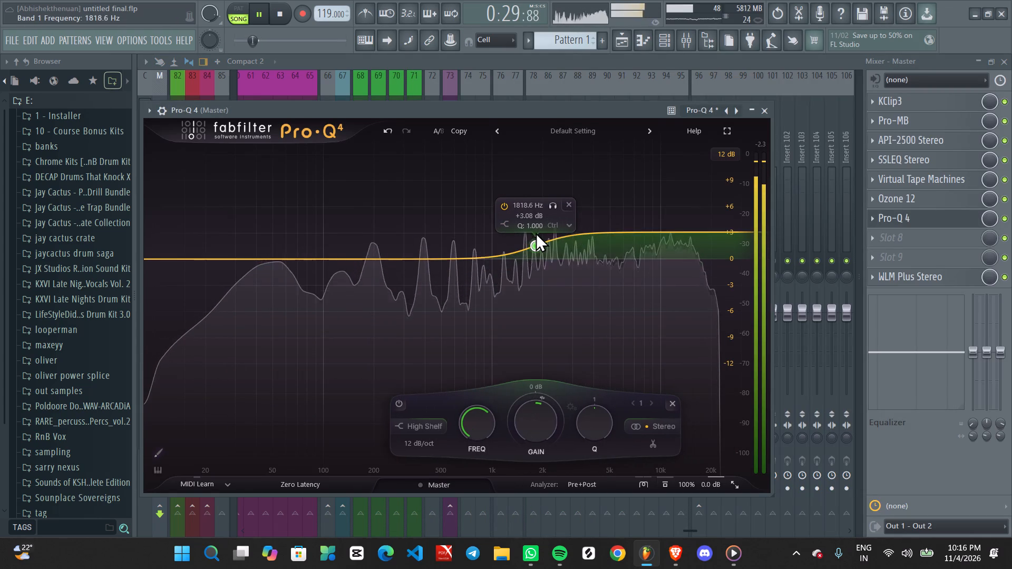
left_click_drag(536, 232, 534, 230)
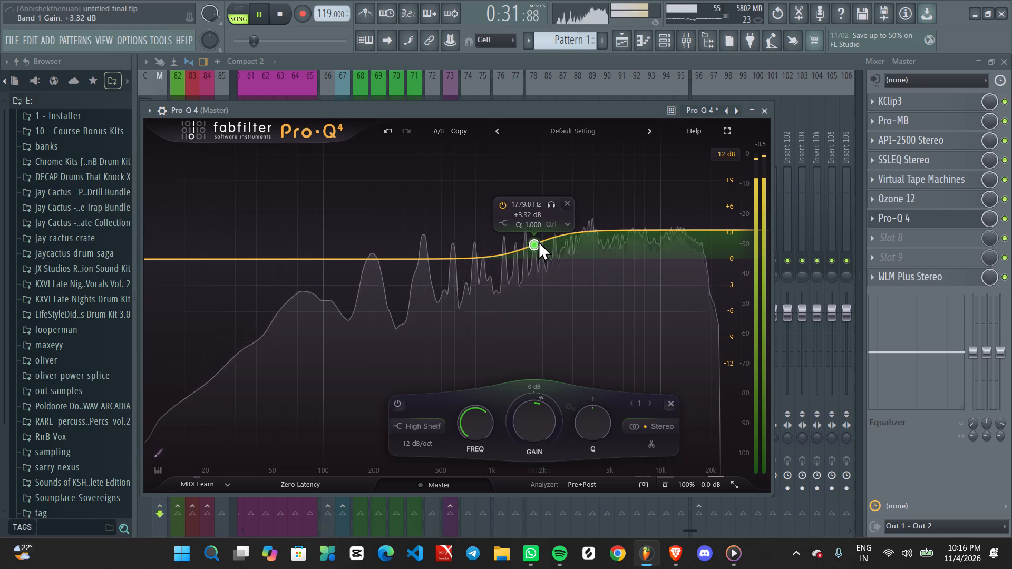
left_click(538, 241)
left_click(766, 115)
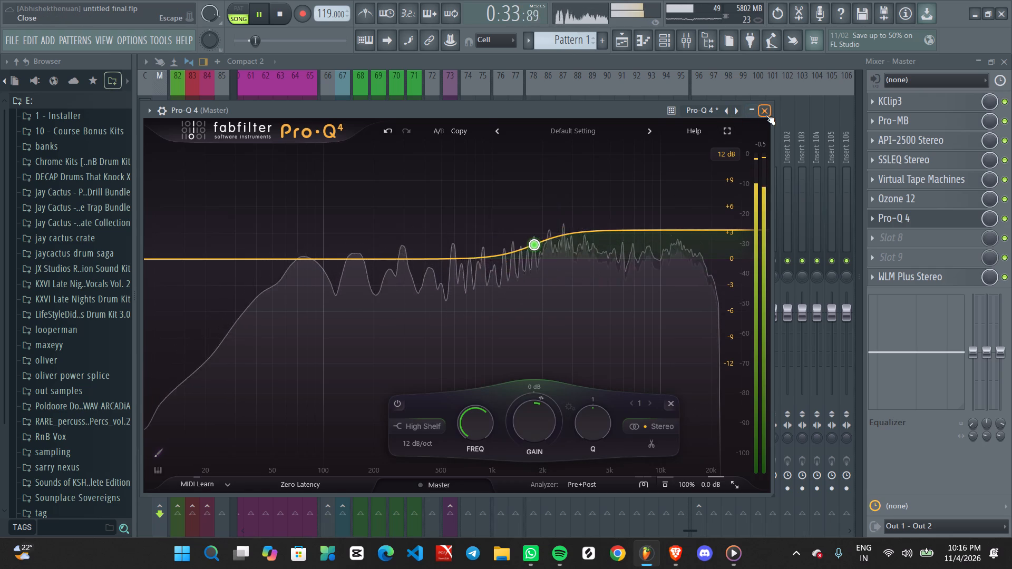
Load Pro-L 2 in Master slot 8.
left_click(890, 241)
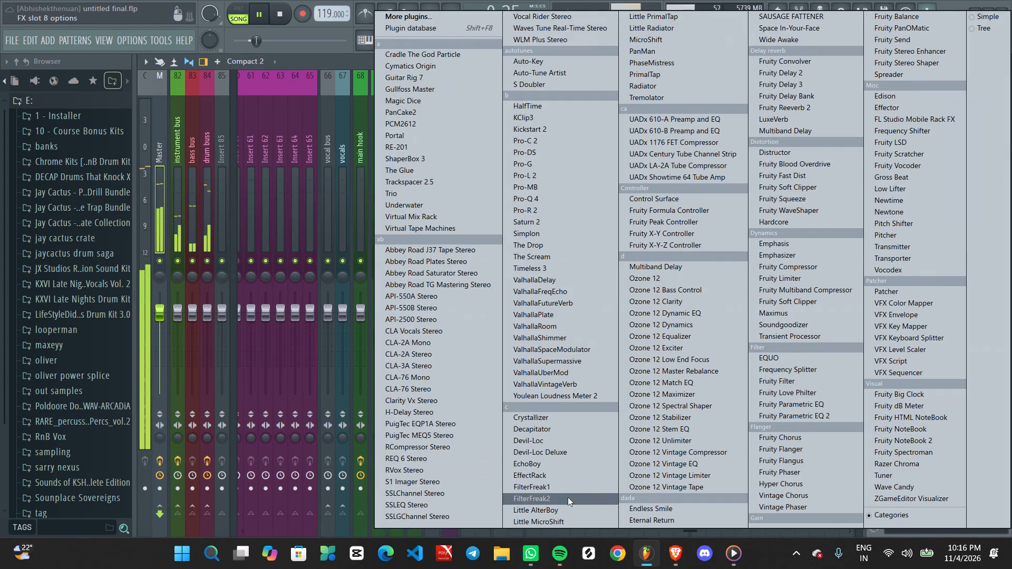
left_click(536, 178)
key("space")
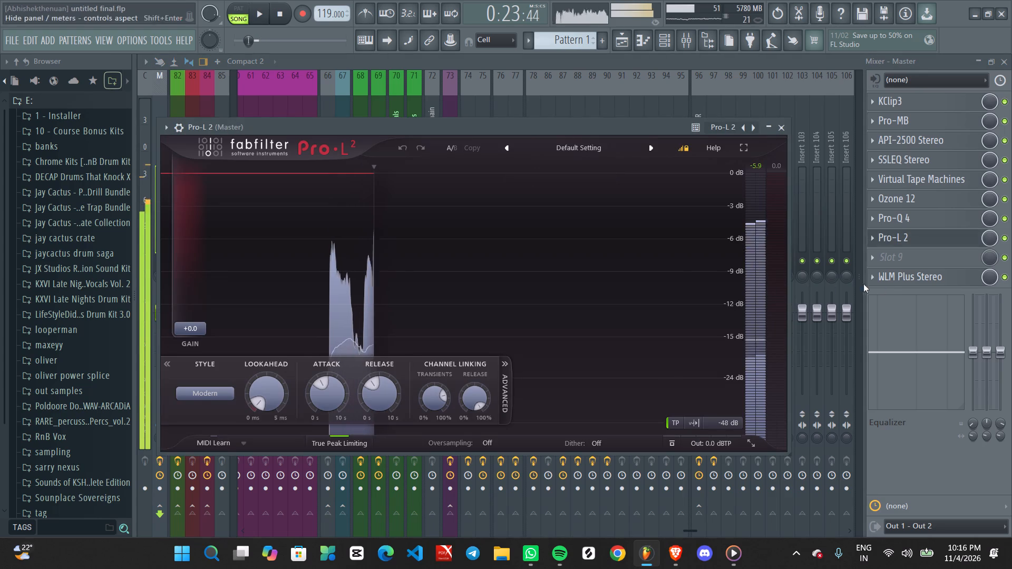
Open the WLM Plus Stereo loudness meter, play briefly, and place its window over the browser side, clear of the Master slots.
left_click(895, 286)
key("space")
left_click_drag(598, 64, 560, 59)
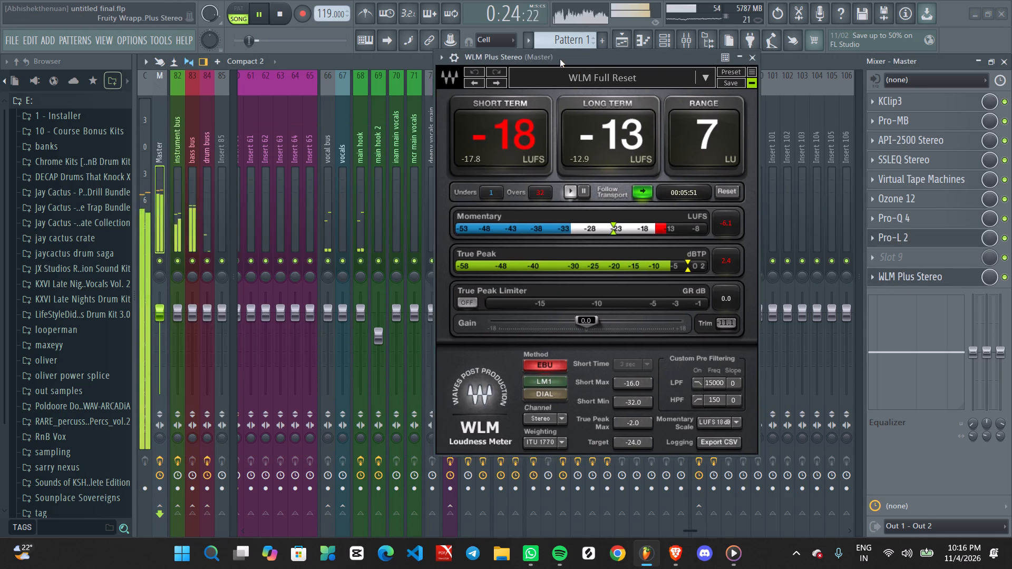
left_click_drag(560, 59, 161, 62)
key("space")
Reopen Pro-L 2 and set its output level to -0.19 dBTP.
left_click(929, 233)
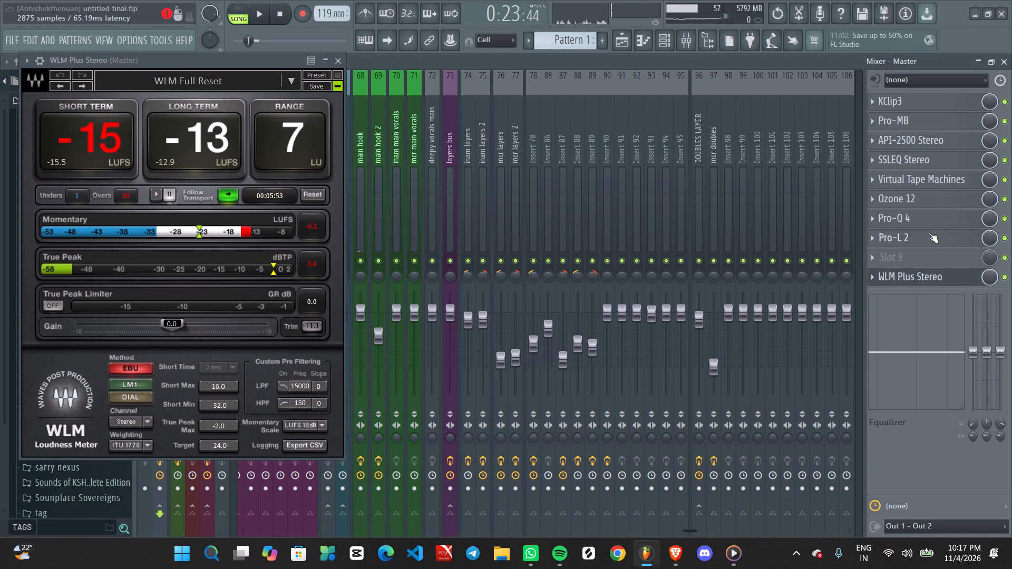
left_click(963, 235)
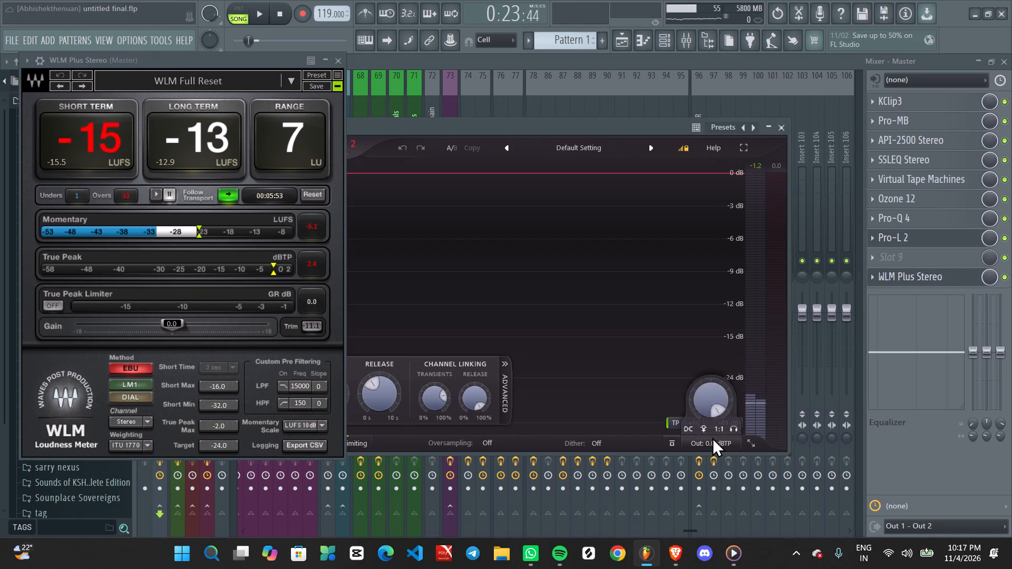
double_click(712, 437)
double_click(717, 445)
key("BackSpace")
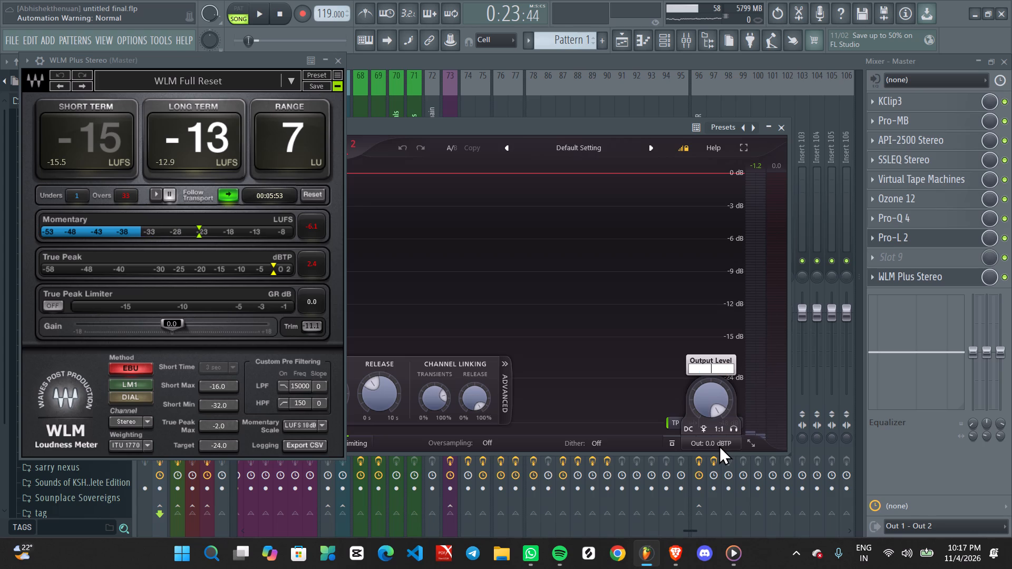
type("0.197")
key("Return")
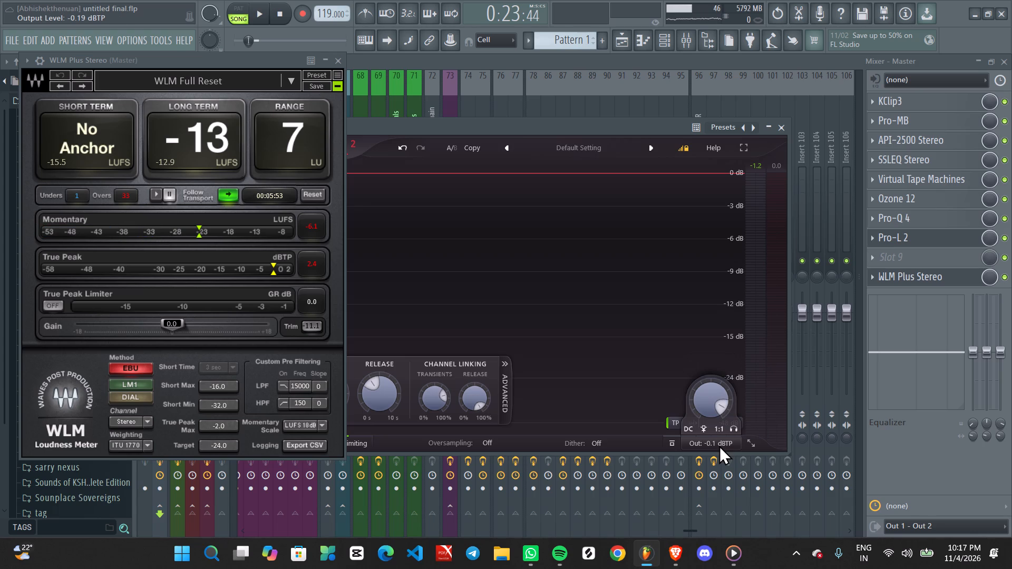
Place Pro-L 2 beside the WLM meter and set its limiting style to Allround.
key("space")
key("space")
left_click_drag(519, 140, 578, 119)
left_click(559, 117)
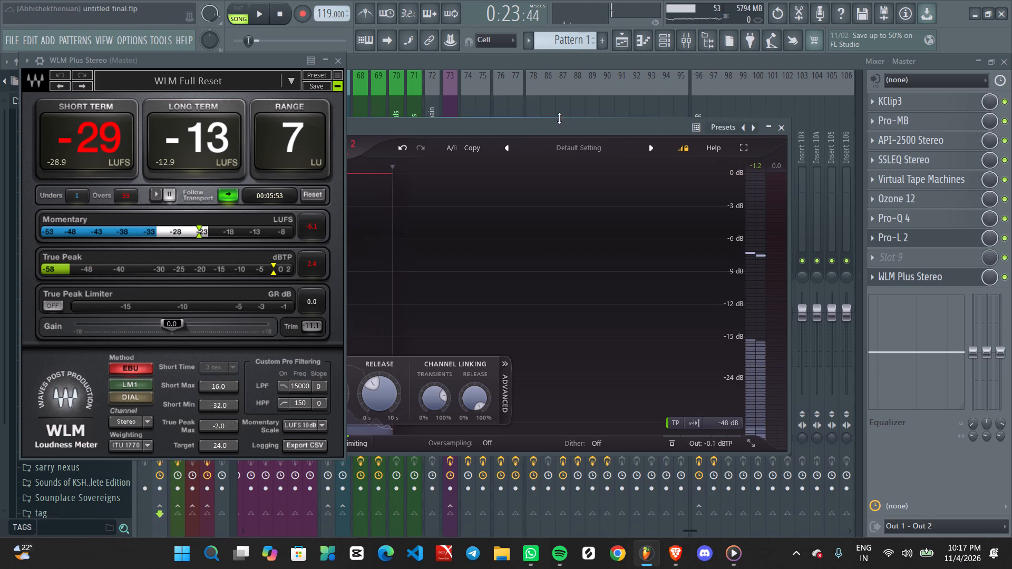
left_click_drag(543, 127, 778, 81)
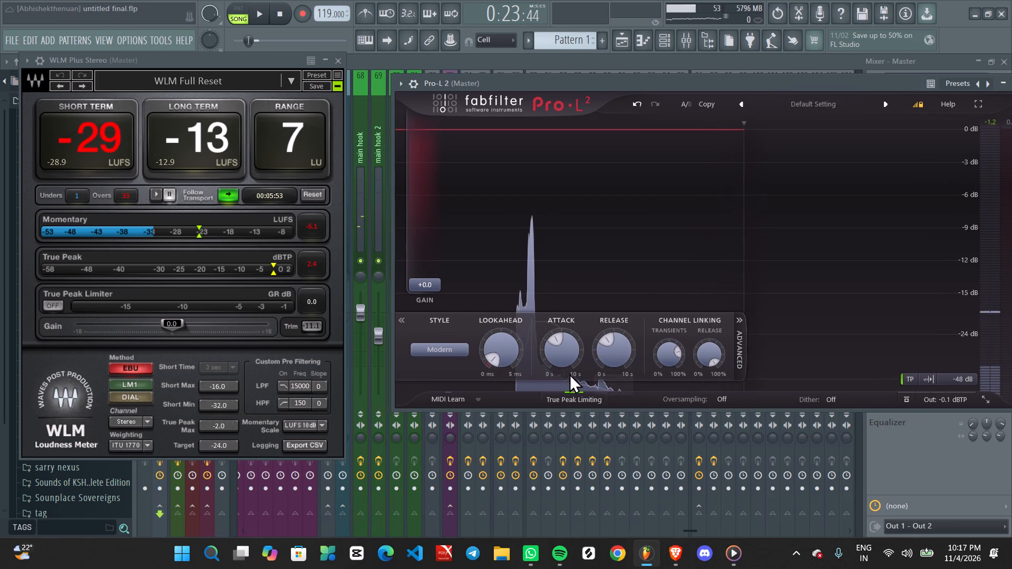
left_click(557, 394)
left_click(424, 347)
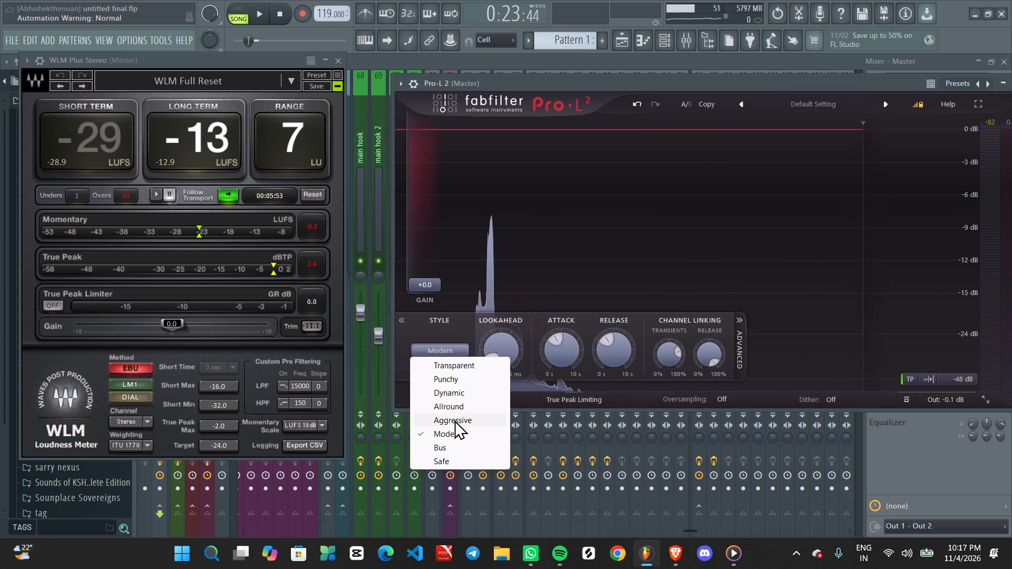
left_click(451, 405)
Set Pro-L 2's gain to about +4.48 dB while watching the limiter and WLM loudness meter during playback.
left_click_drag(434, 285, 430, 242)
key("space")
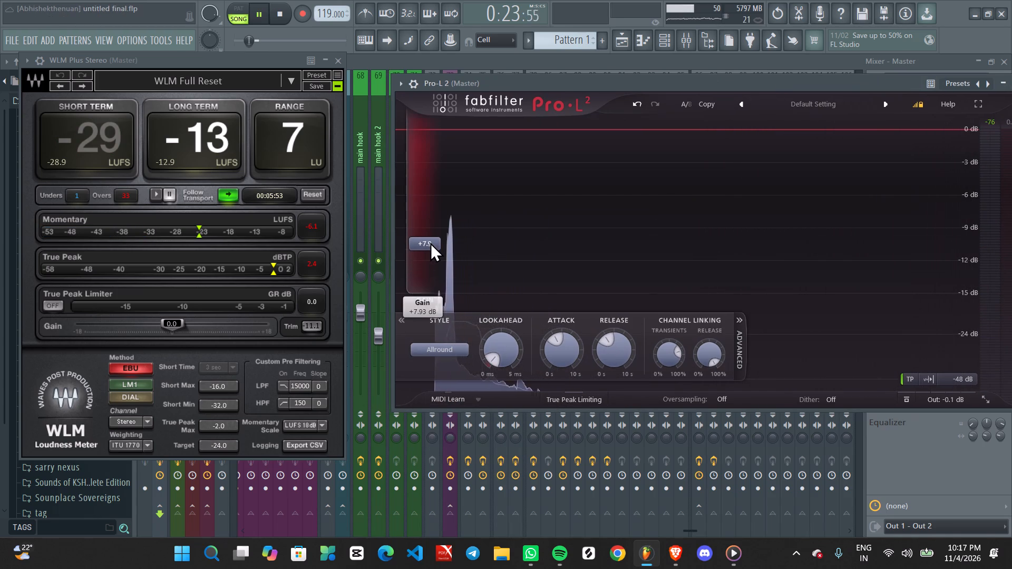
left_click_drag(430, 242, 431, 265)
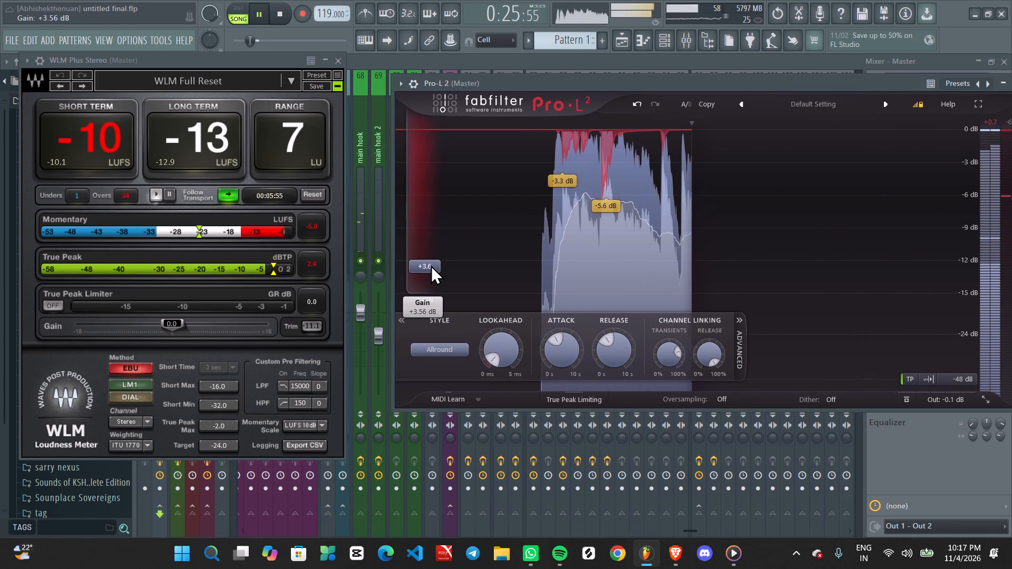
left_click_drag(431, 265, 431, 261)
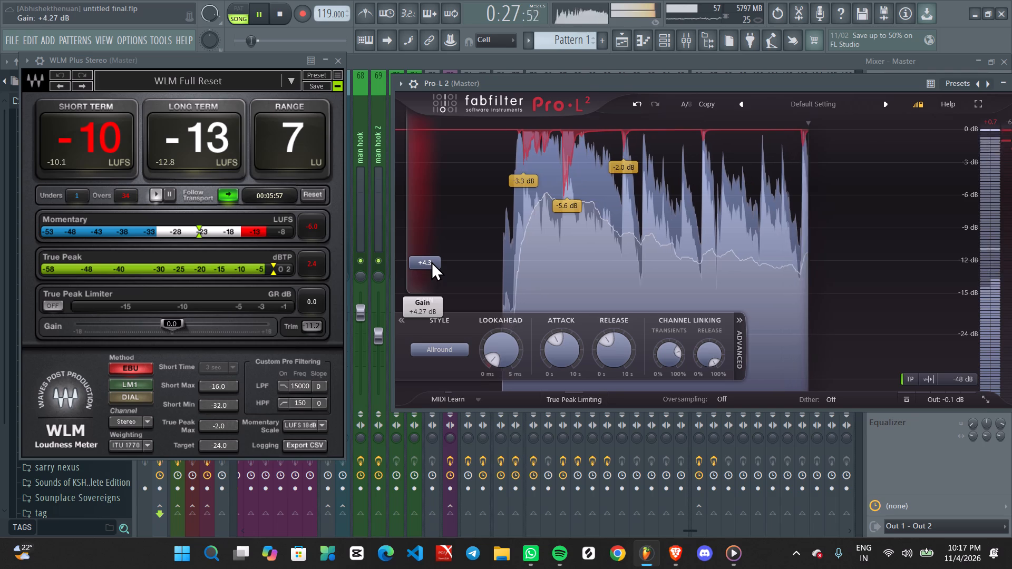
left_click_drag(431, 261, 431, 260)
left_click(431, 260)
left_click(431, 260)
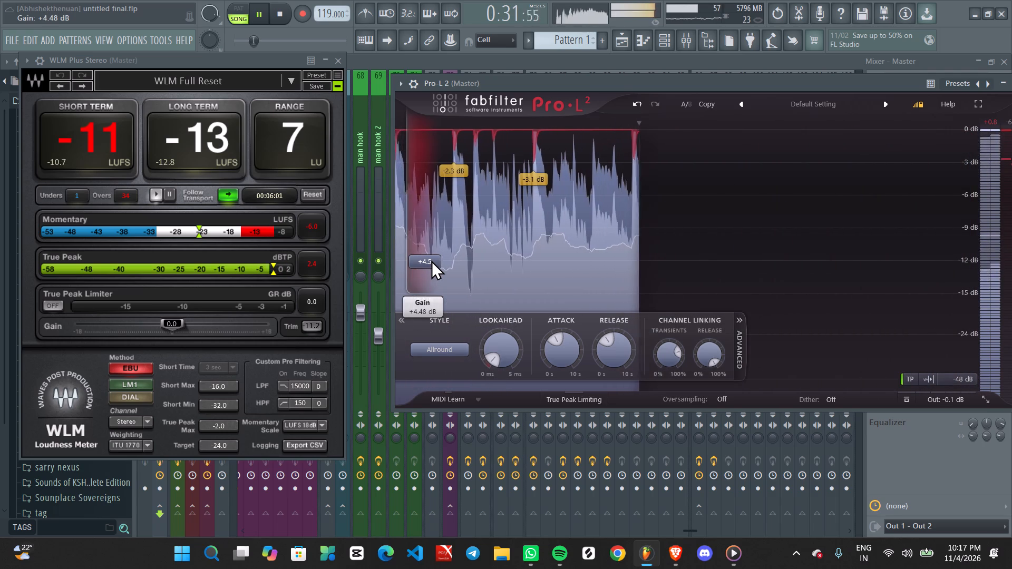
left_click(431, 260)
key("space")
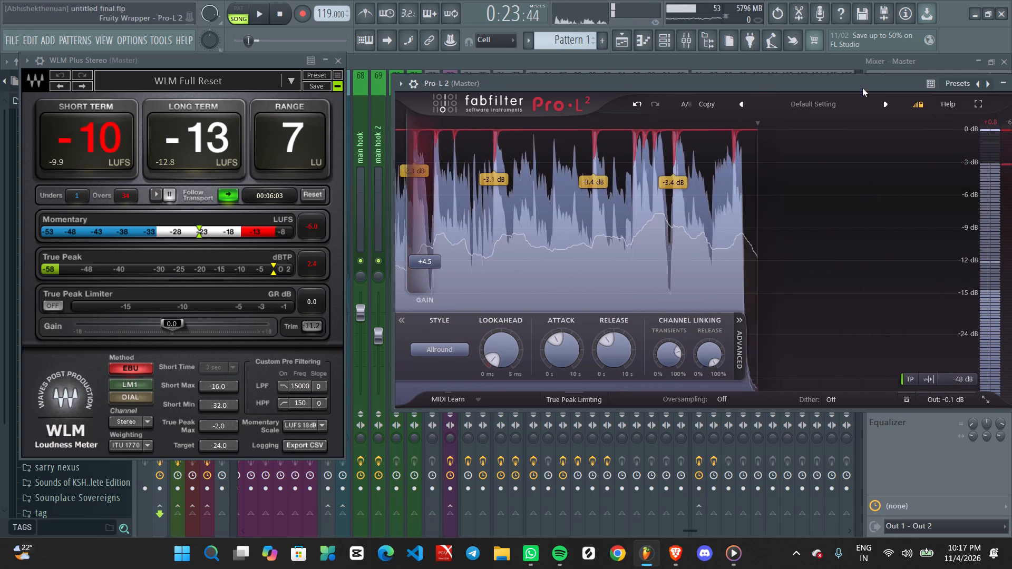
left_click_drag(863, 88, 805, 85)
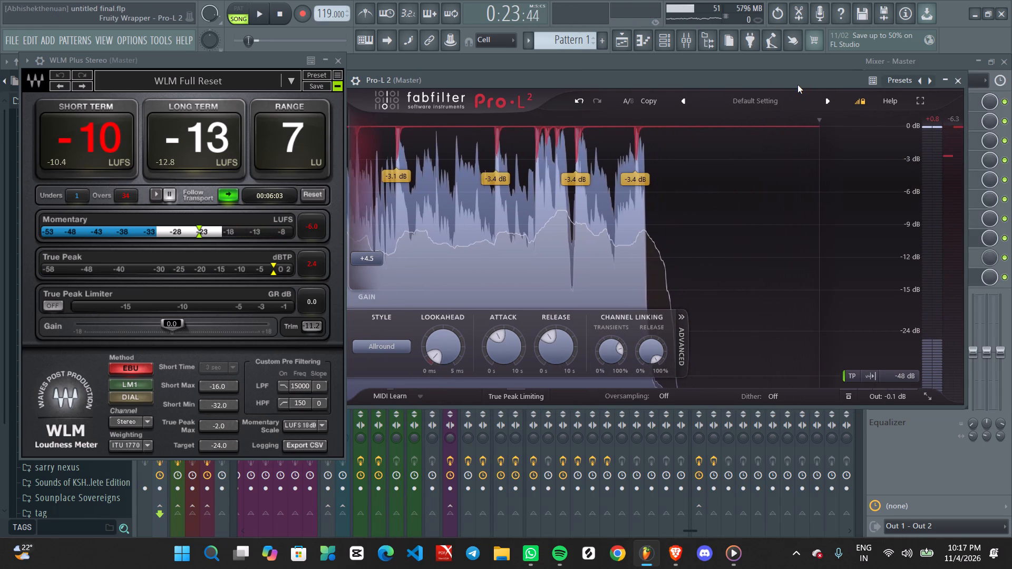
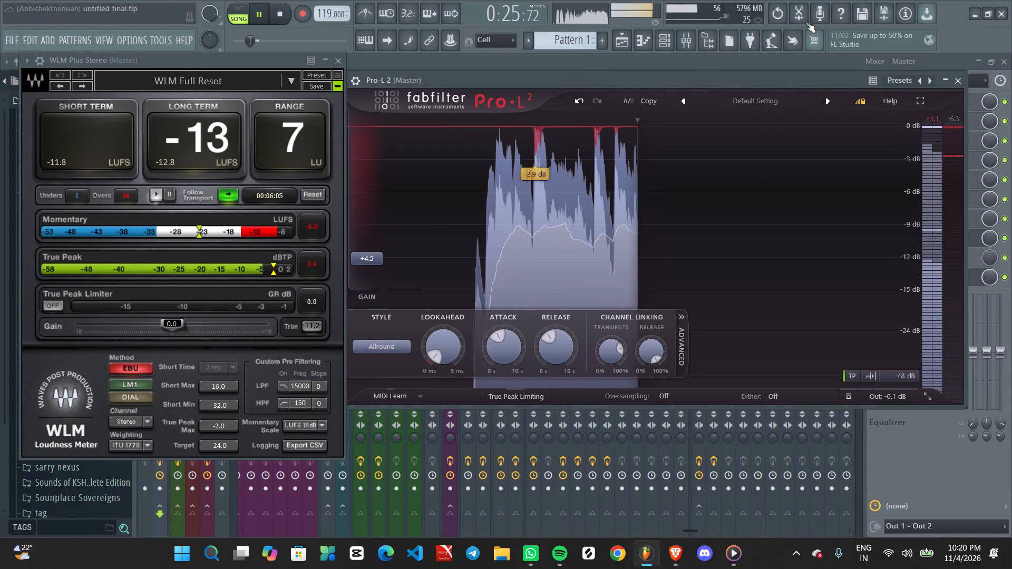
Clear the playlist's time selection around bars 13 to 20, stop playback and close the WLM Plus meter.
left_click(619, 37)
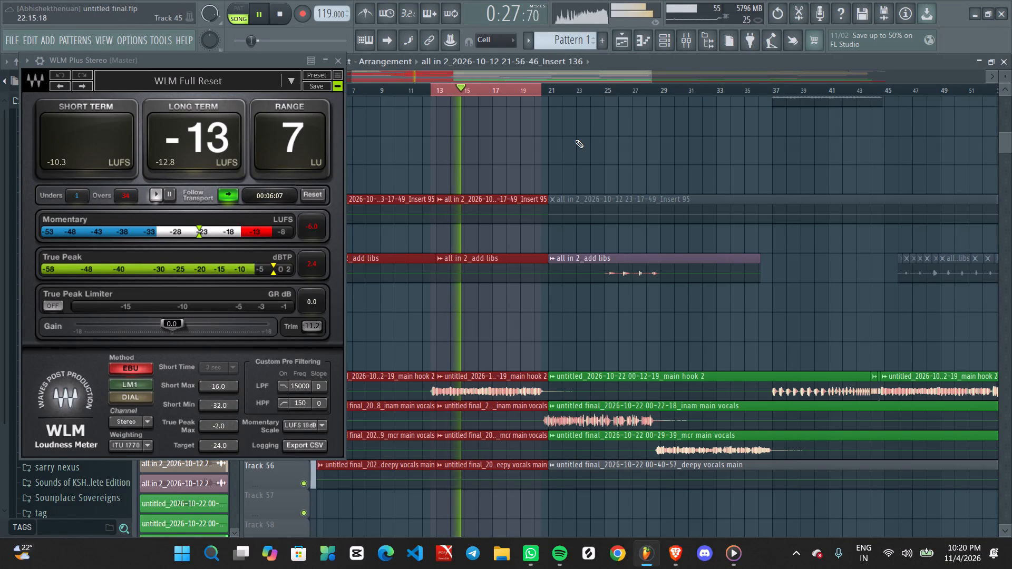
key("ctrl+d")
key("space")
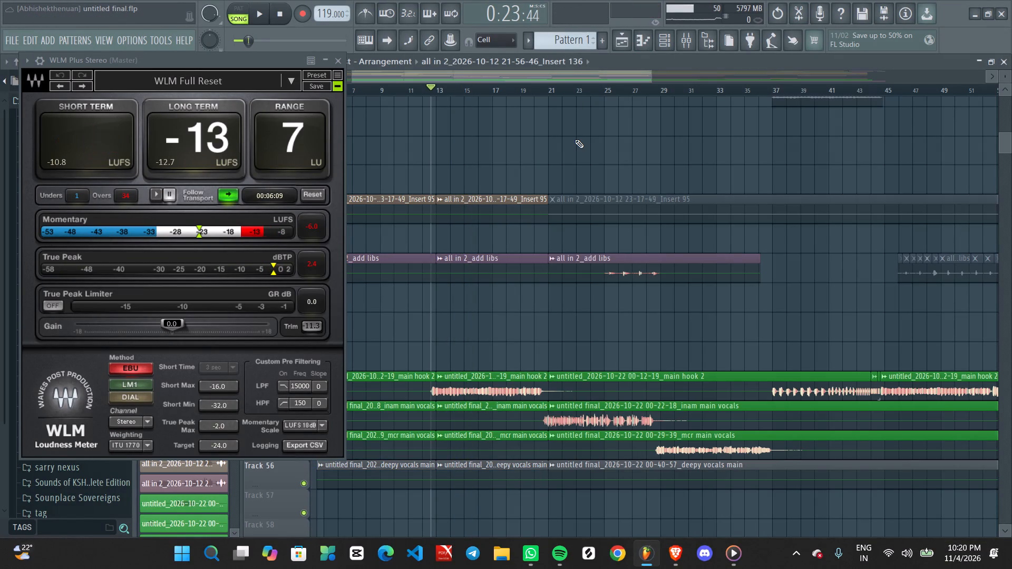
left_click(338, 62)
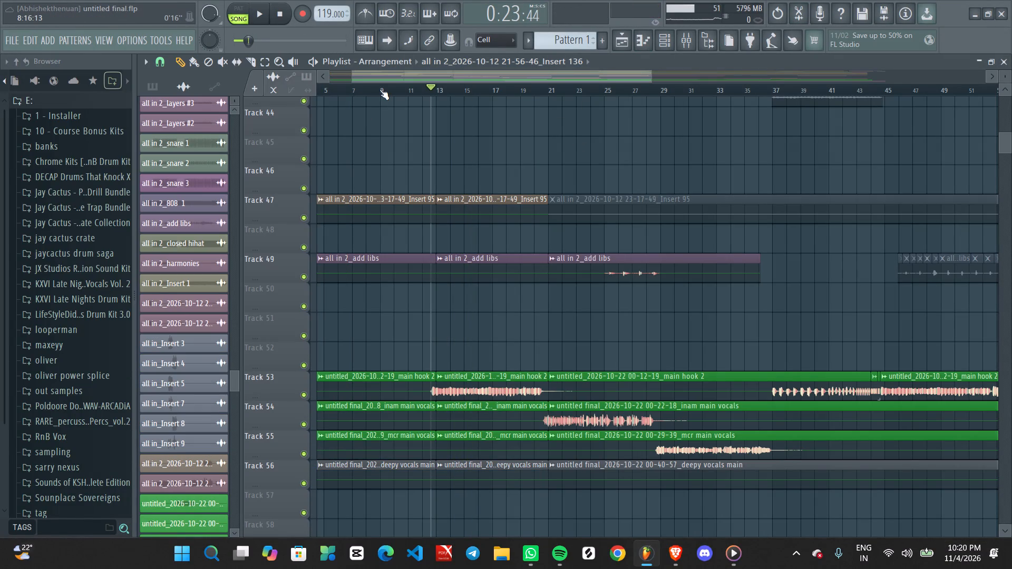
Play the song from the start and examine the playlist tracks down to the HARMONY, LAYER, ADLIBS and DOUBLES stems.
scroll(379, 90, "down", 12)
left_click_drag(352, 89, 287, 89)
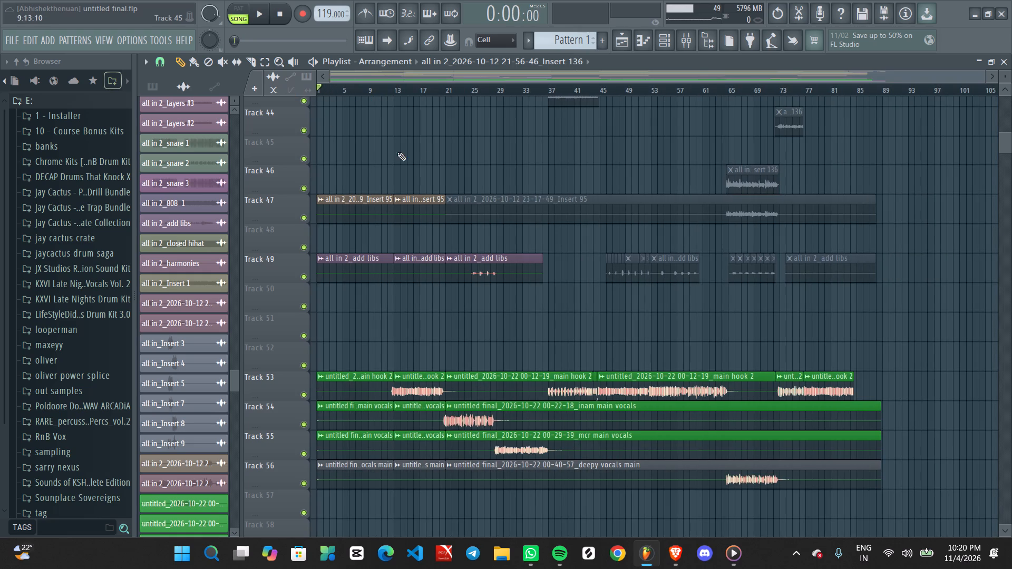
key("space")
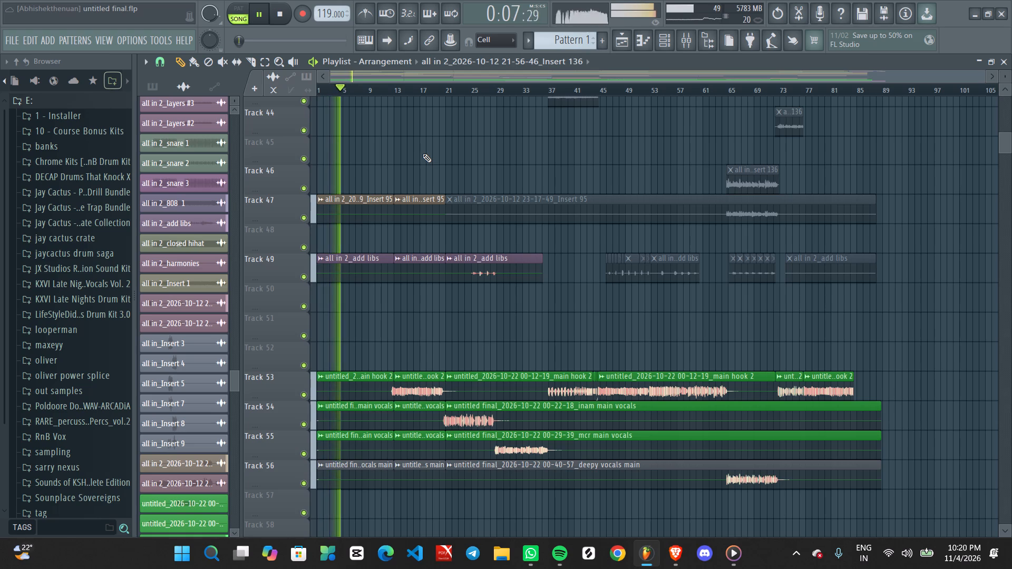
scroll(421, 274, "up", 19)
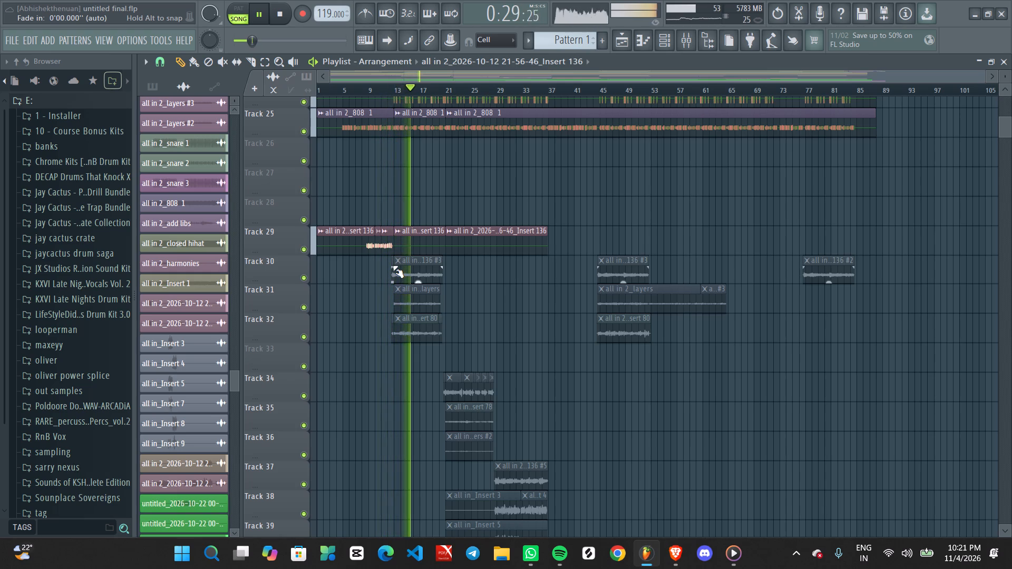
scroll(426, 323, "up", 6)
scroll(434, 278, "up", 14)
scroll(436, 257, "down", 1)
scroll(436, 257, "up", 11)
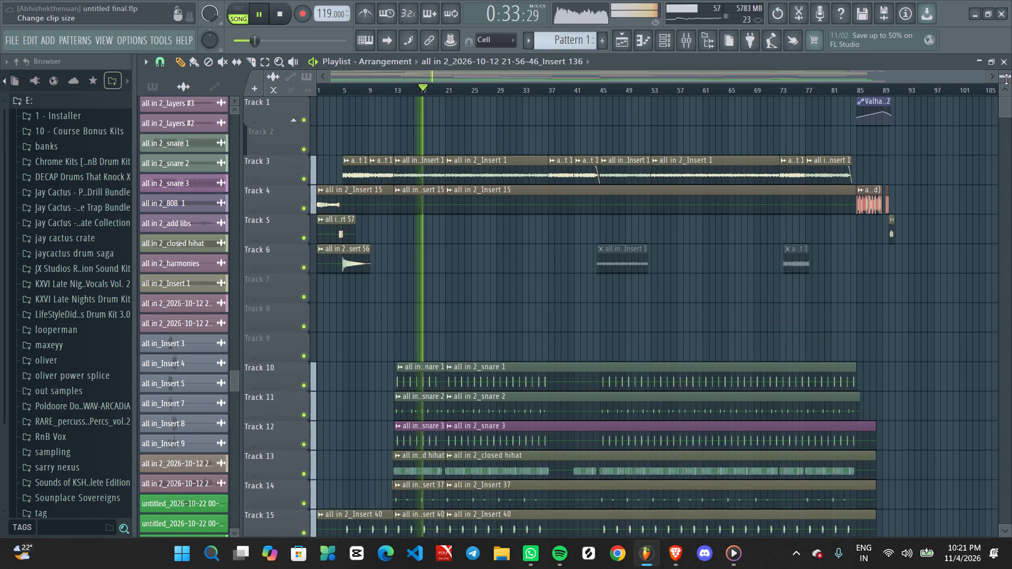
scroll(1006, 79, "down", 9)
scroll(414, 346, "down", 16)
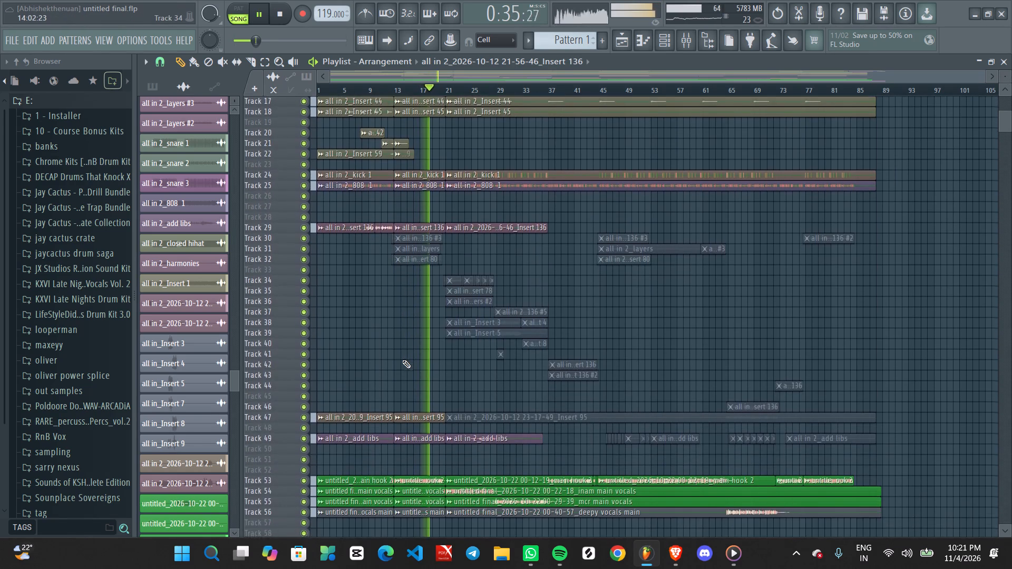
scroll(423, 346, "down", 17)
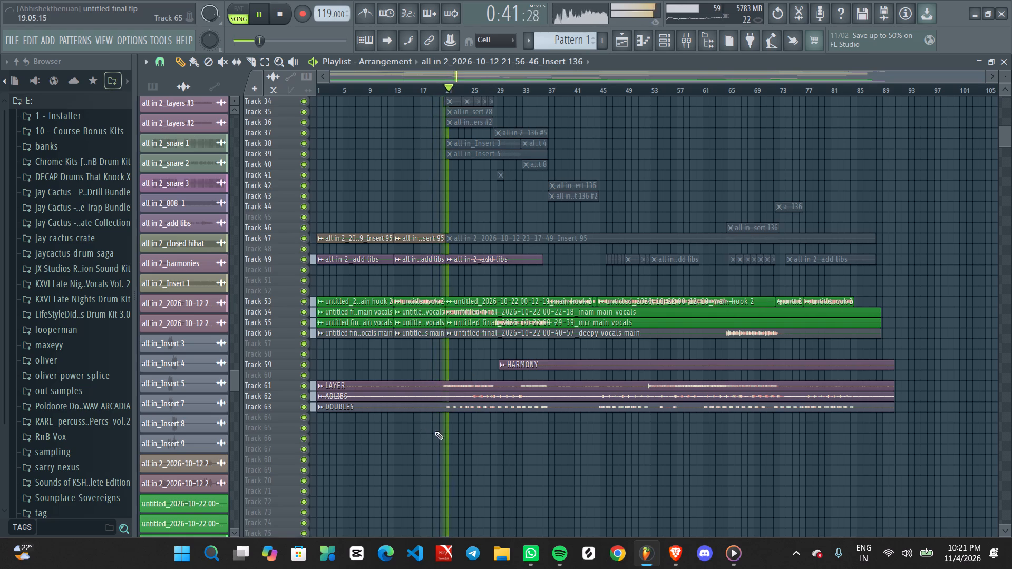
Trim the start of the ADLIBS clip on Track 62 so it begins just before bar 29.
scroll(476, 412, "up", 6, "ctrl")
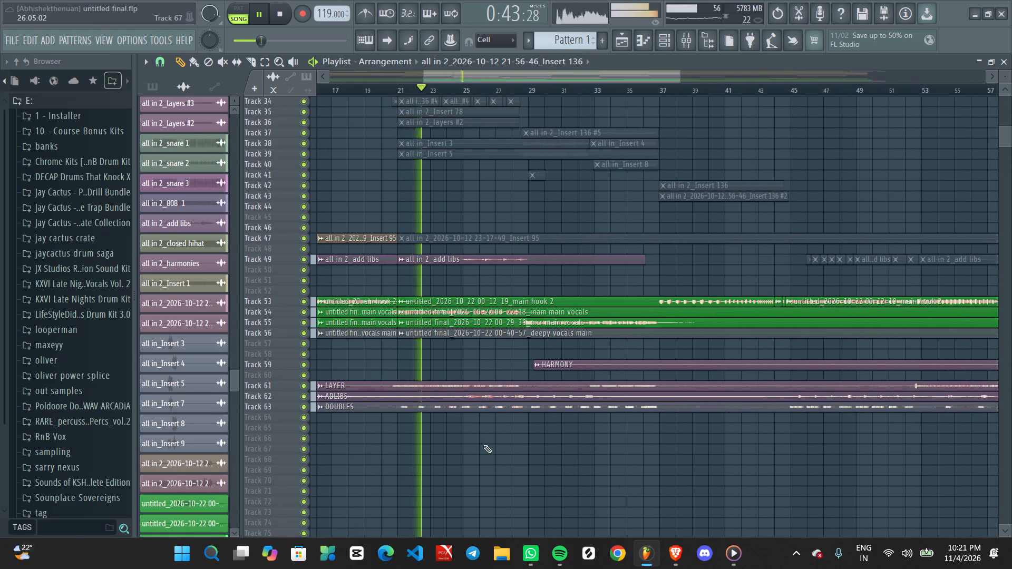
middle_click_drag(503, 423, 519, 349)
scroll(407, 335, "down", 7, "ctrl")
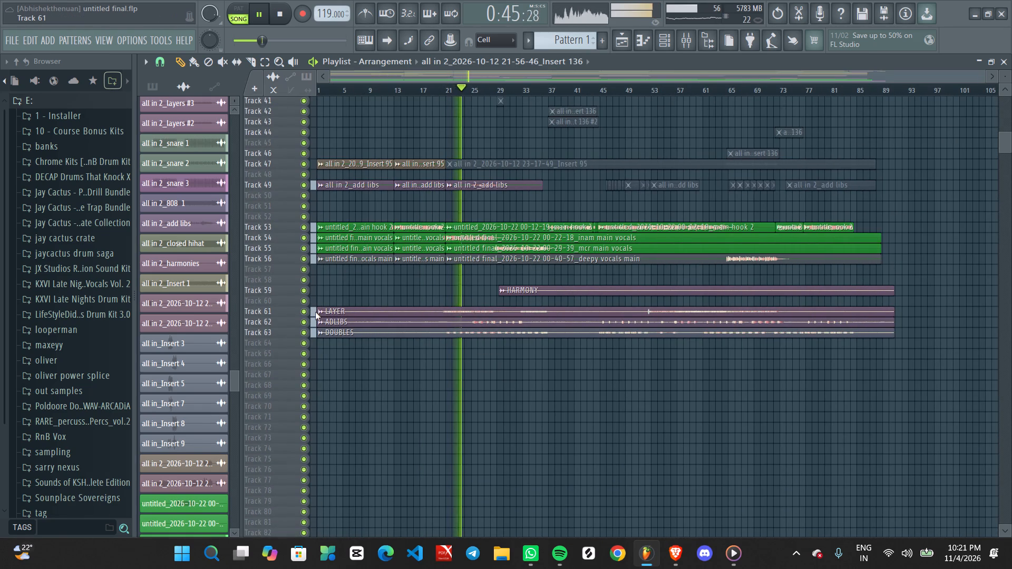
left_click_drag(318, 319, 381, 322)
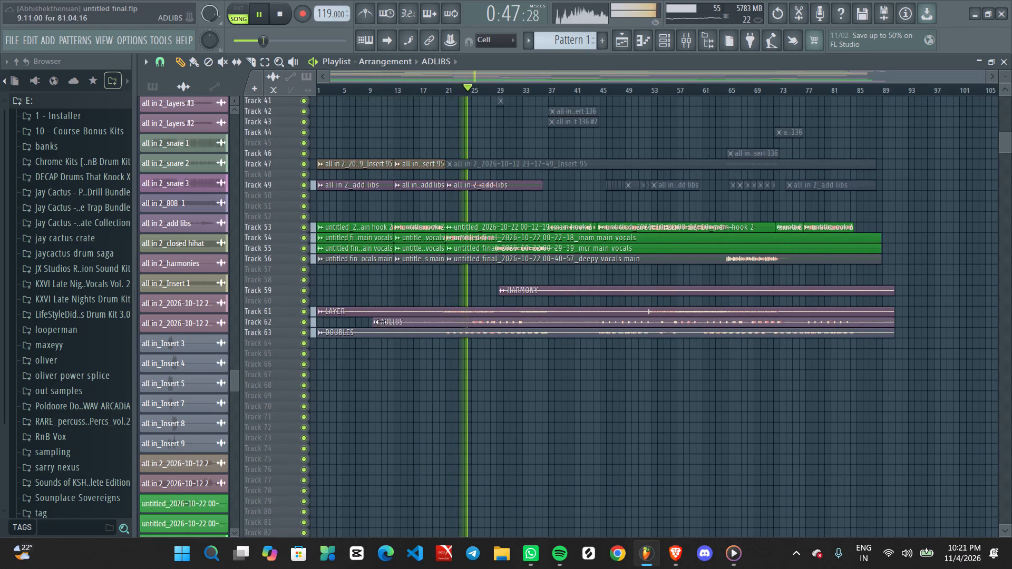
left_click_drag(381, 322, 460, 317)
scroll(469, 346, "up", 10, "ctrl")
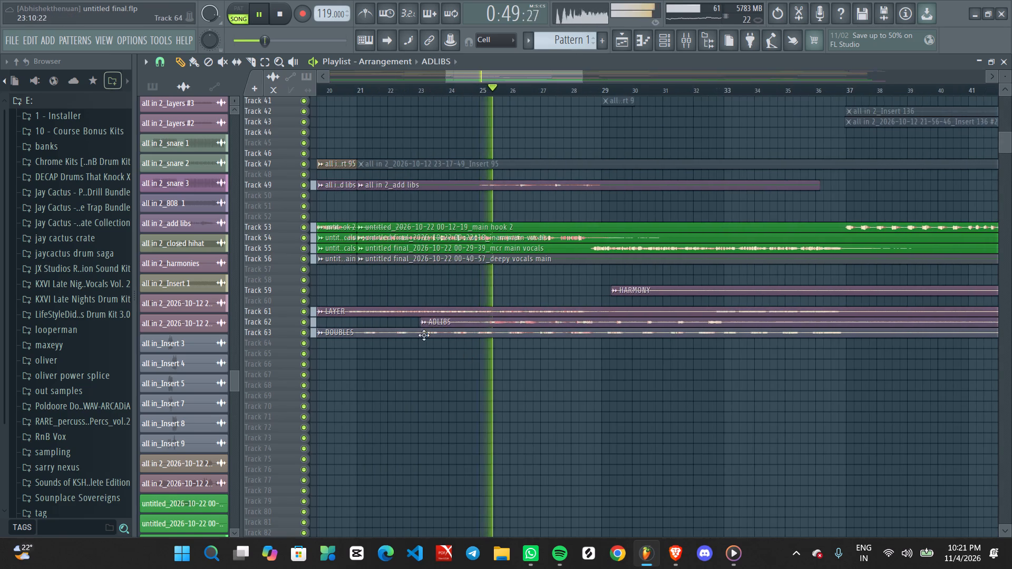
left_click_drag(420, 321, 588, 319)
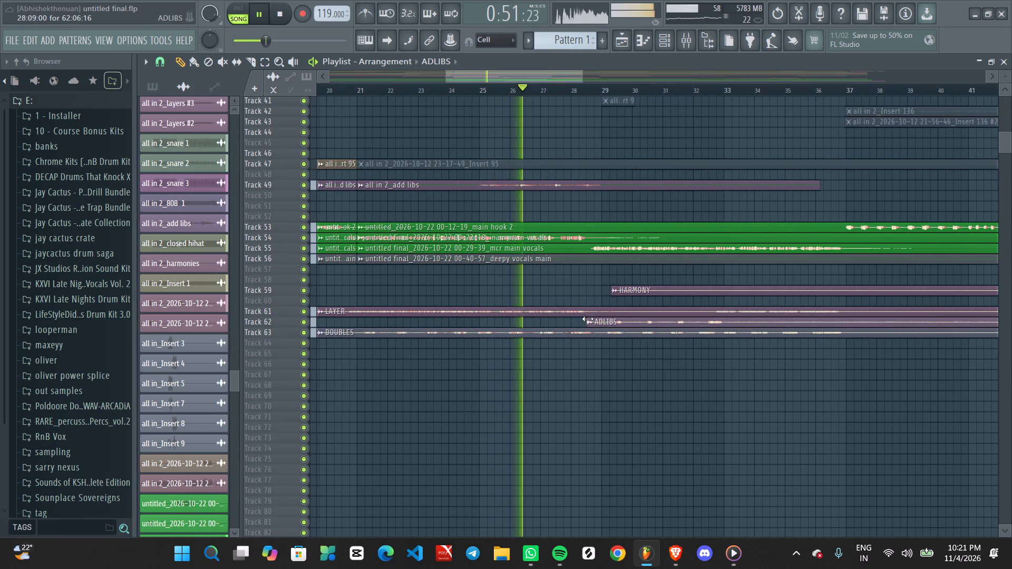
left_click_drag(588, 319, 600, 319)
scroll(605, 336, "up", 6, "ctrl")
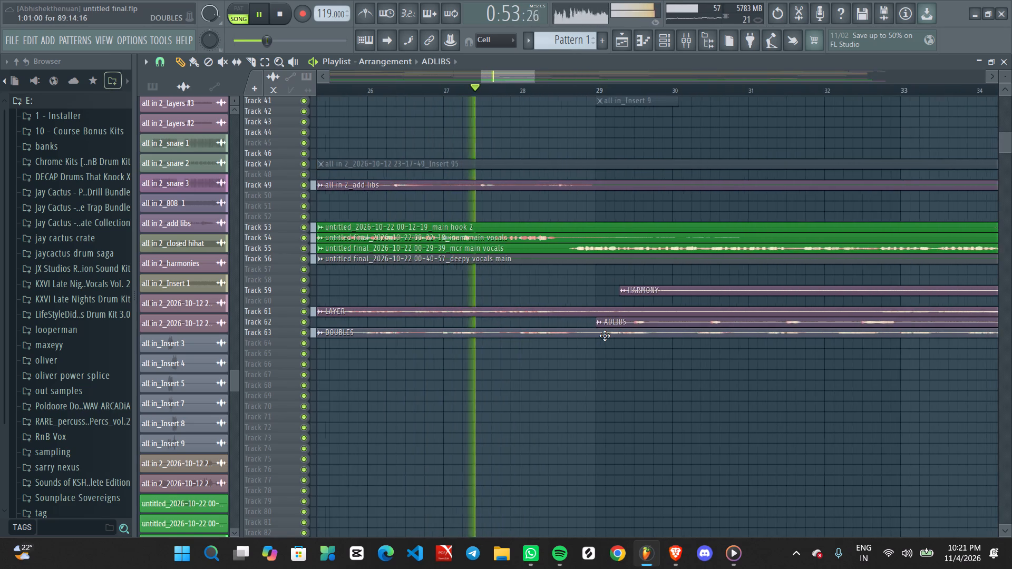
scroll(606, 336, "up", 6, "alt")
scroll(592, 317, "up", 4, "ctrl")
left_click_drag(599, 291, 604, 291, "alt")
scroll(586, 319, "down", 17, "ctrl")
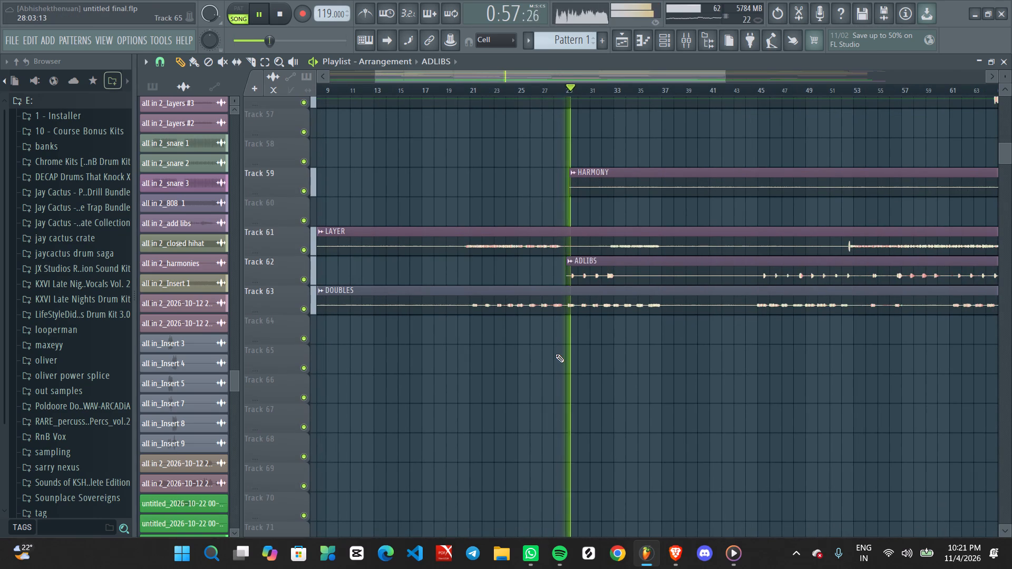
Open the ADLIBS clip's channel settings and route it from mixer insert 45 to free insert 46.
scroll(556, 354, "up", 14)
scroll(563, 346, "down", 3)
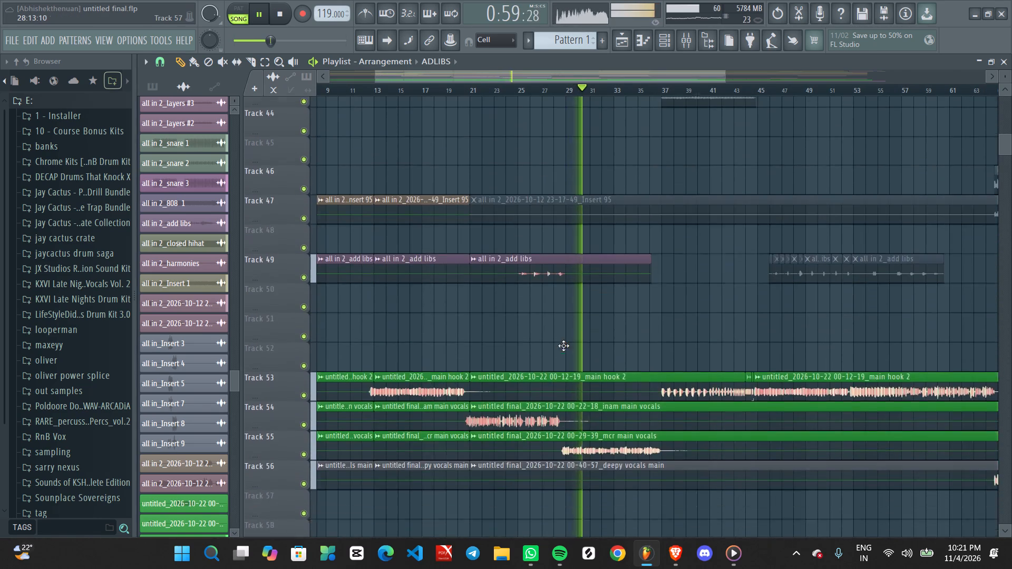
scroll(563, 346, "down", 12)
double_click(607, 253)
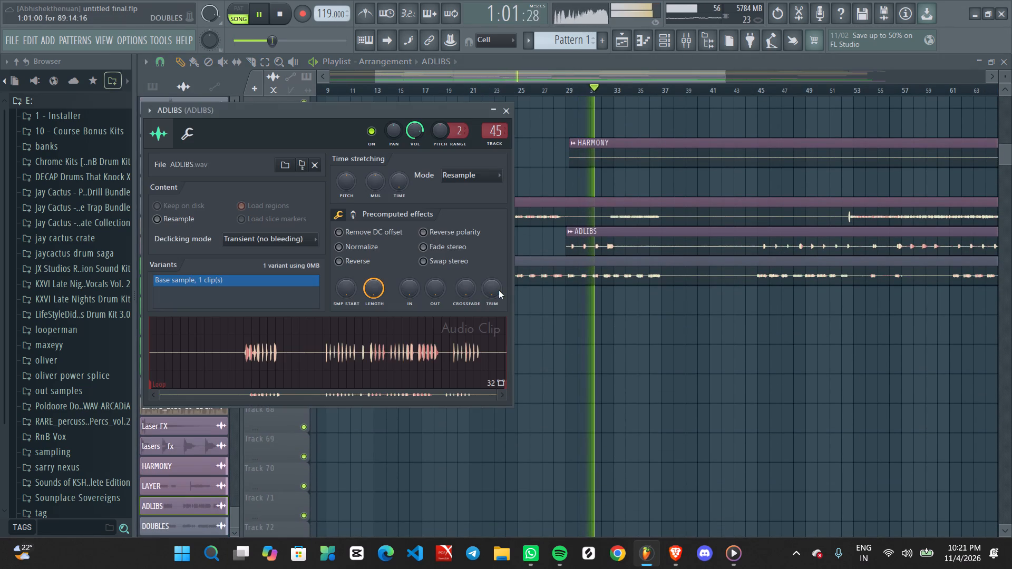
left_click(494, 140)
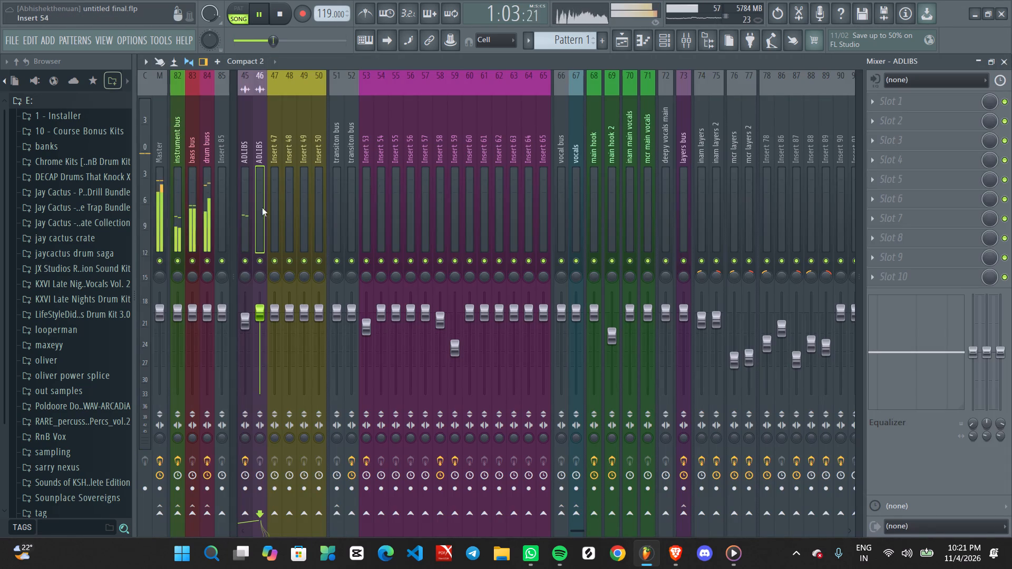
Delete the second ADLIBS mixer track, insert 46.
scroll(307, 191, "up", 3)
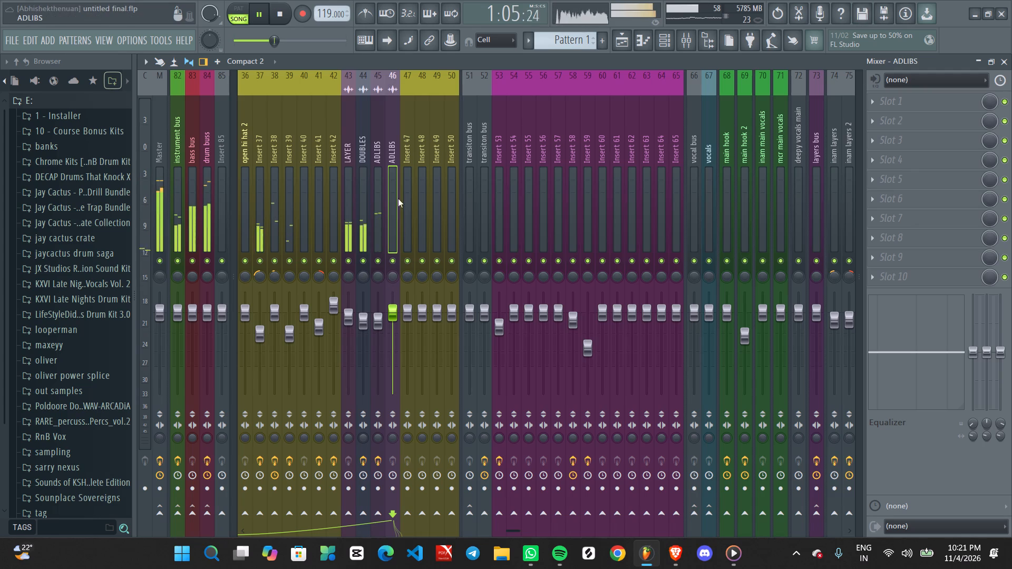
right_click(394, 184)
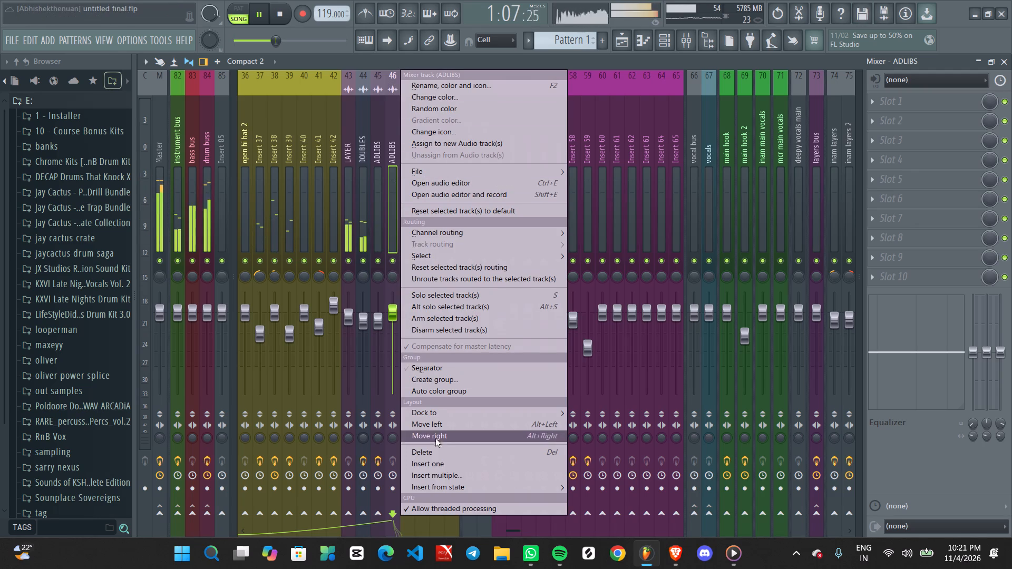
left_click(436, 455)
Route the ADLIBS clip to free mixer insert 46, lower its fader to 95% (-1.2 dB), and stop playback.
left_click(689, 38)
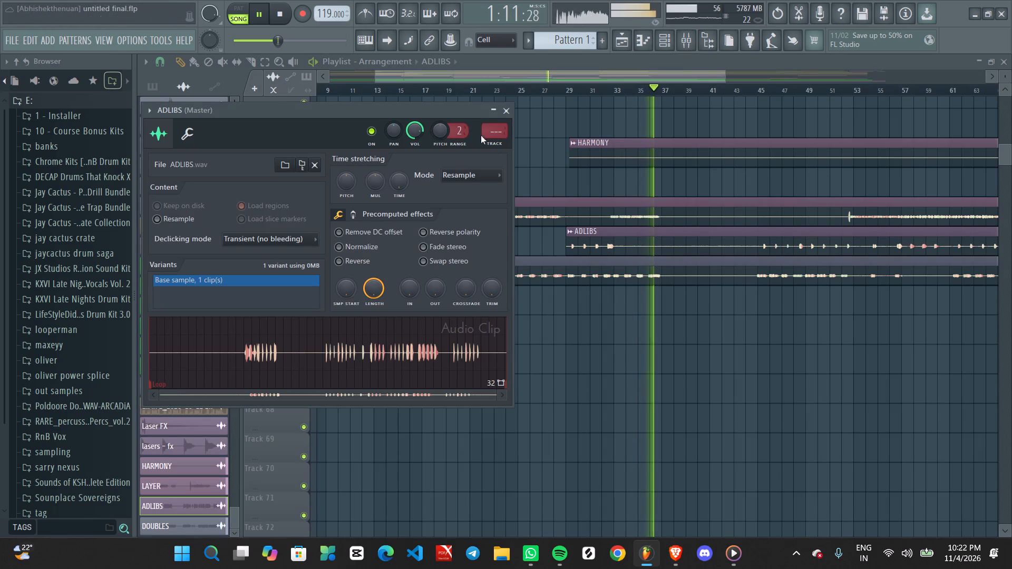
left_click(493, 141)
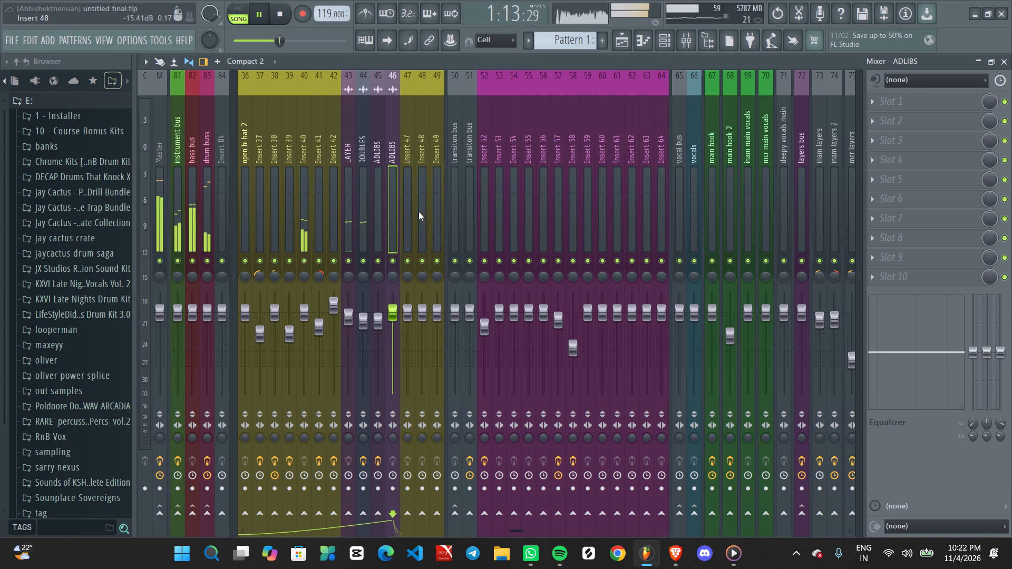
scroll(394, 311, "down", 1)
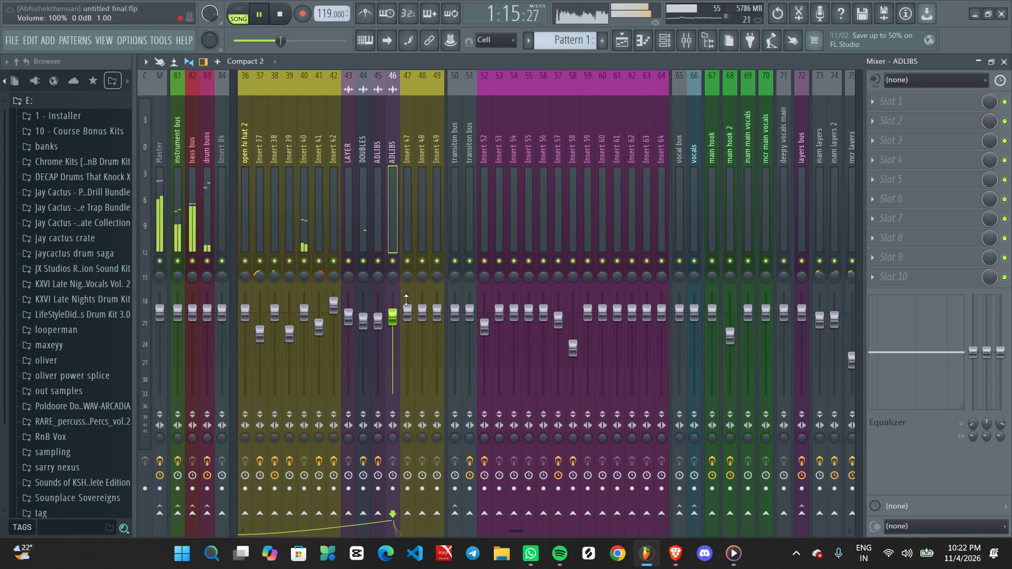
key("space")
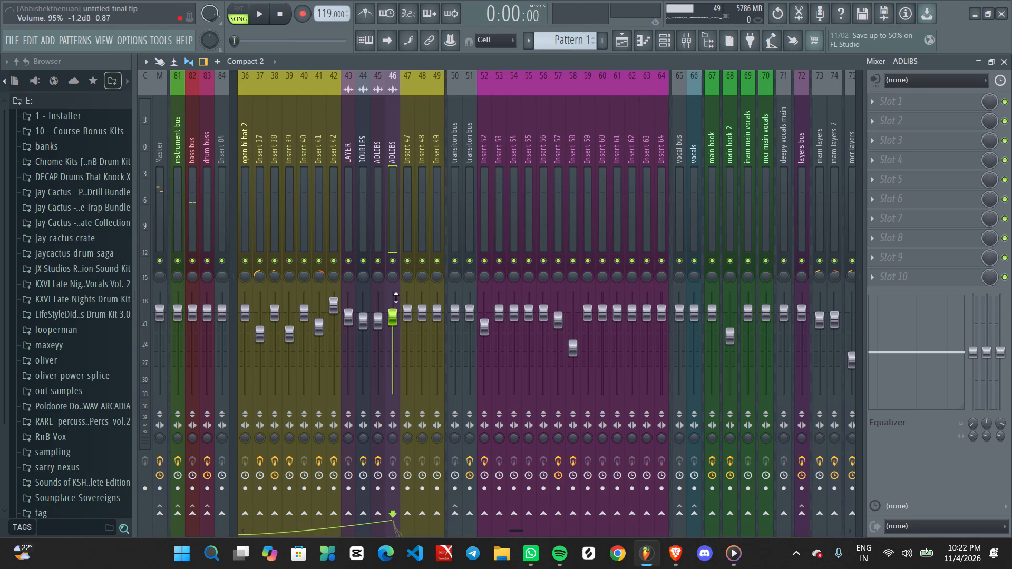
Play the arrangement from about bar 28 to hear the trimmed ADLIBS entry.
key("space")
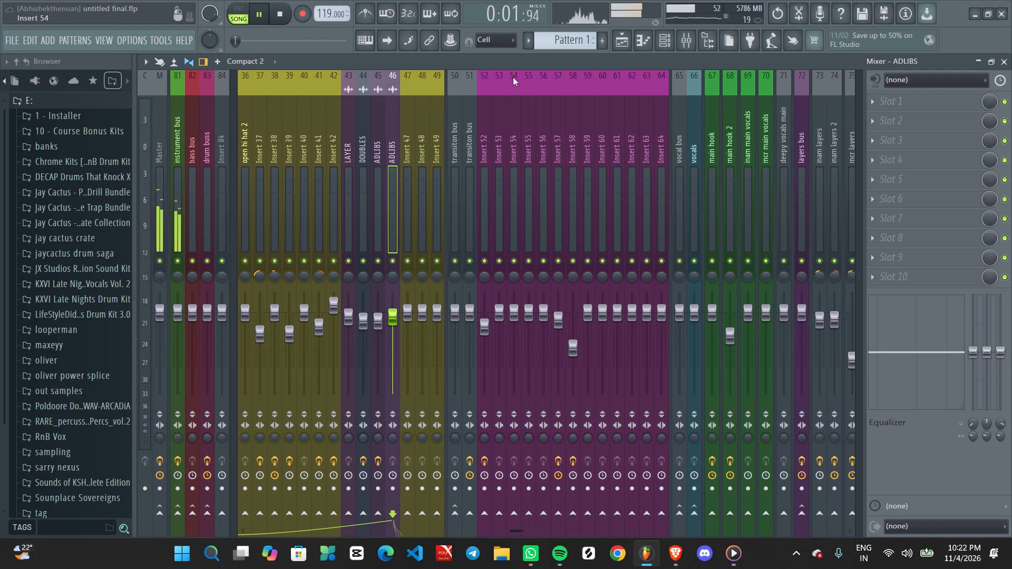
left_click(617, 36)
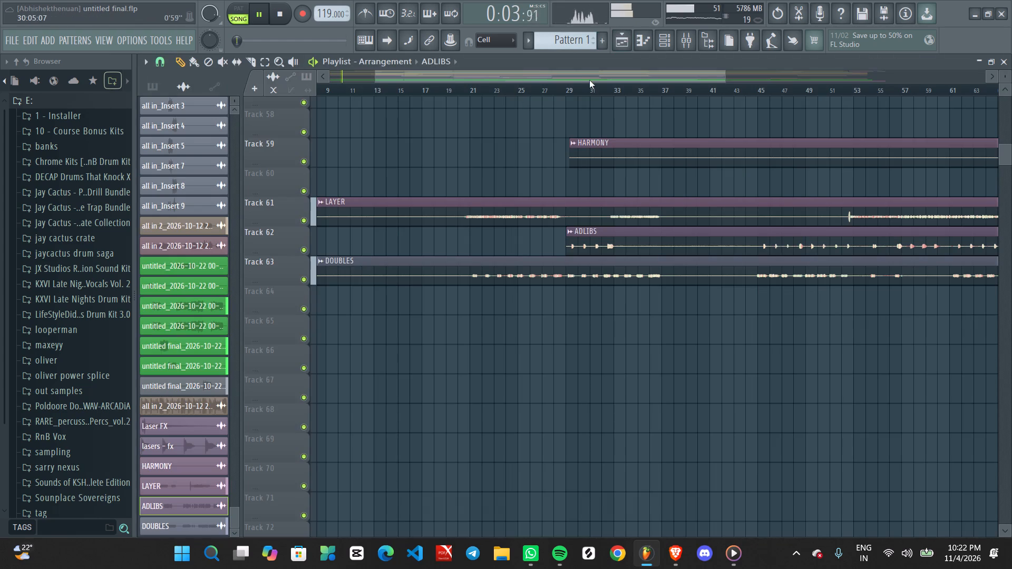
left_click(560, 86)
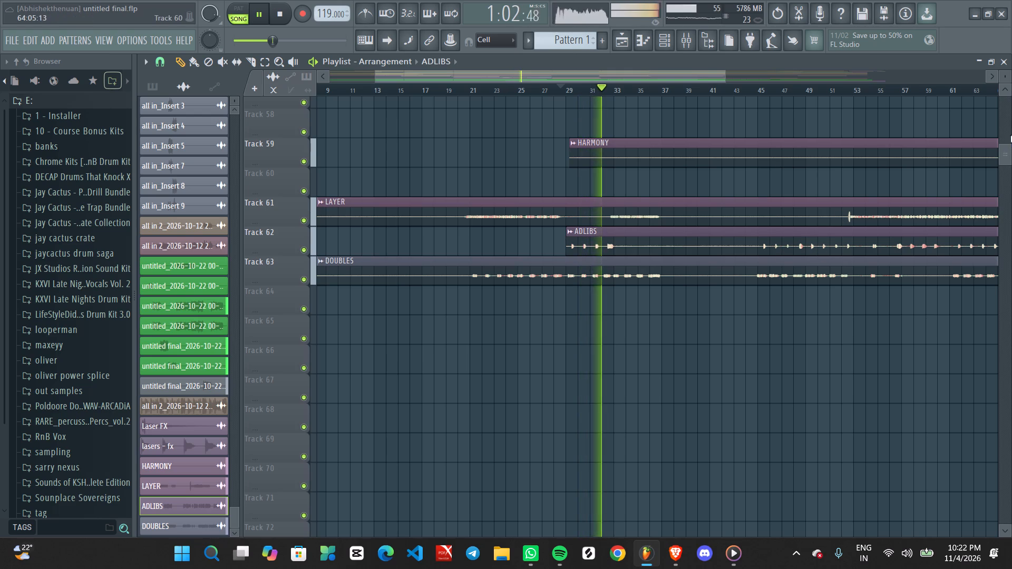
Keep listening and examine the whole playlist, from the vocal stems up to the drum and instrument tracks.
scroll(1007, 75, "down", 7)
scroll(498, 444, "up", 3)
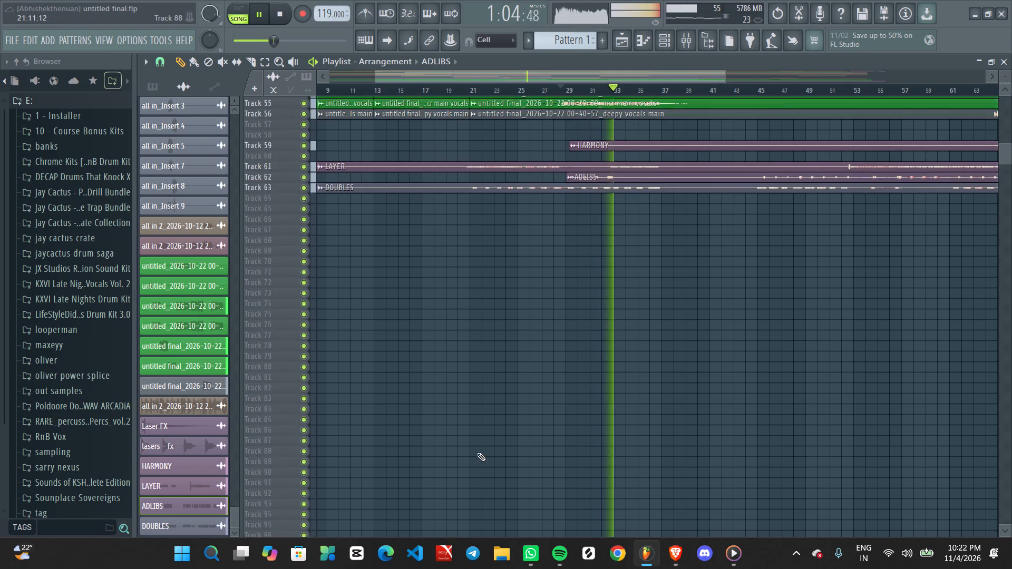
scroll(477, 453, "up", 20)
scroll(477, 453, "up", 1)
scroll(612, 87, "down", 7)
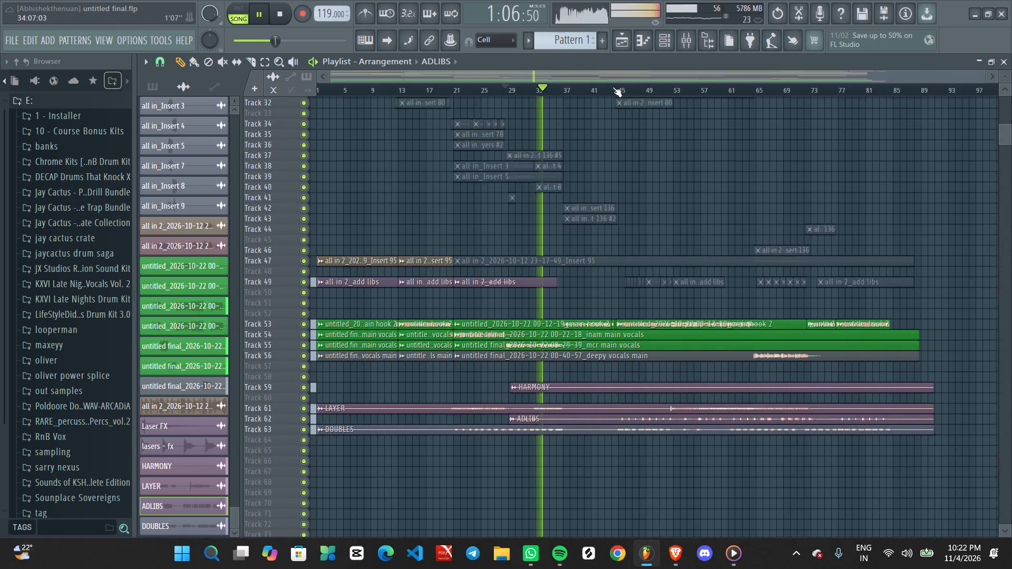
scroll(612, 87, "down", 2)
scroll(612, 88, "up", 1)
scroll(610, 89, "down", 4)
scroll(548, 223, "up", 20)
scroll(548, 223, "up", 10)
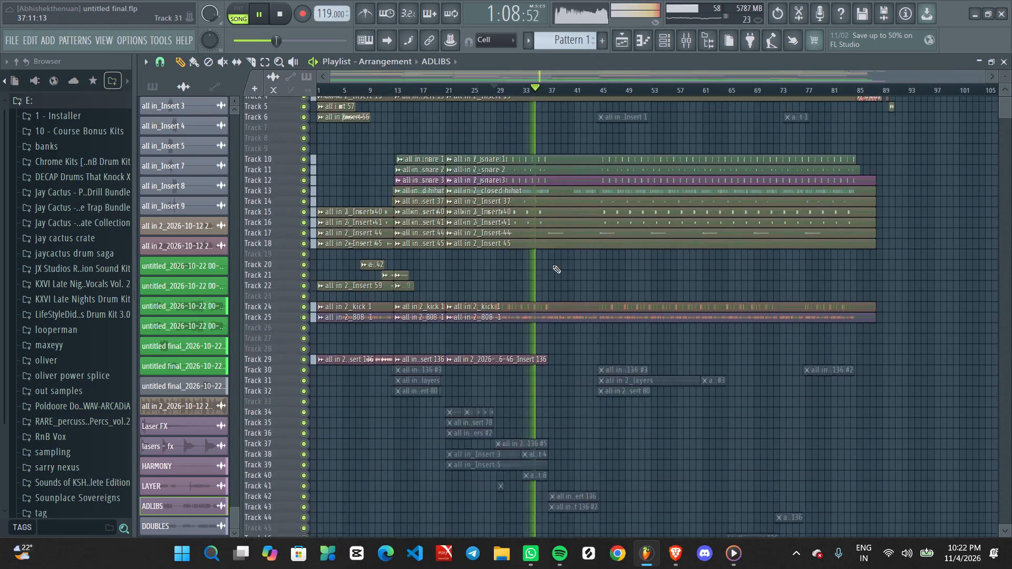
scroll(552, 265, "up", 14)
scroll(553, 260, "down", 8)
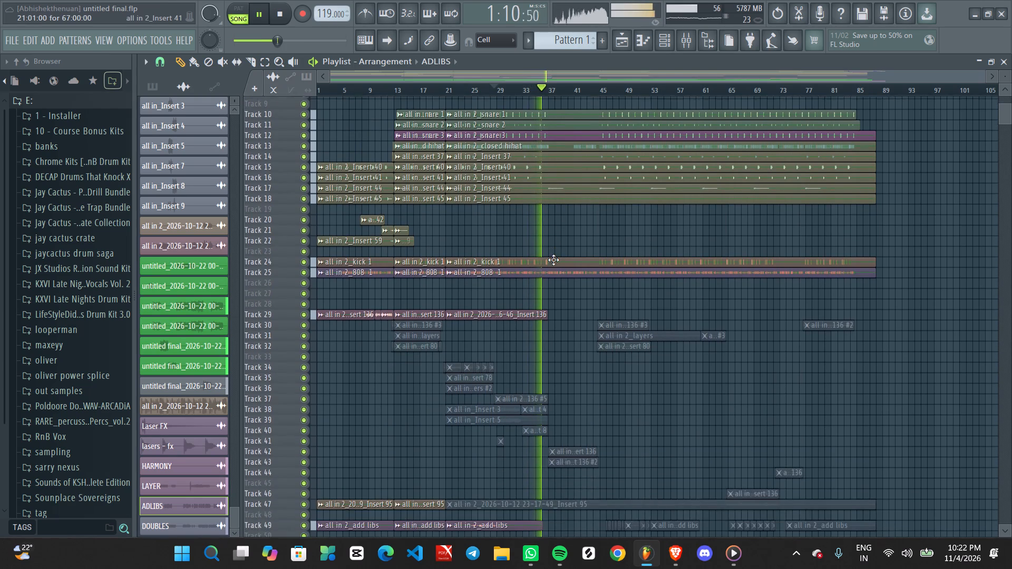
scroll(553, 260, "down", 16)
scroll(554, 259, "down", 6)
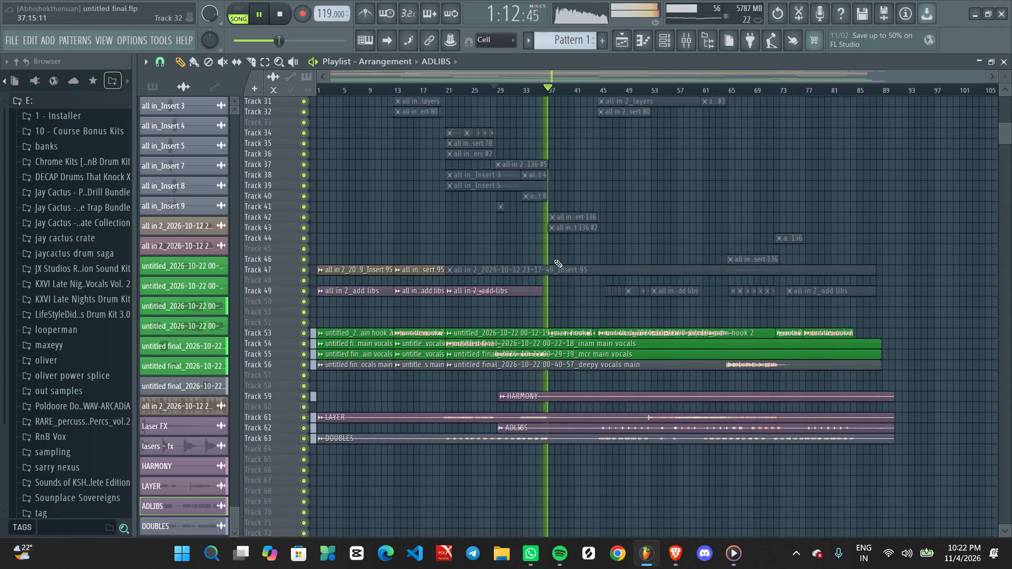
scroll(554, 258, "up", 8)
scroll(554, 258, "down", 1)
scroll(554, 258, "up", 4)
scroll(554, 258, "down", 1)
scroll(554, 258, "up", 12)
scroll(554, 258, "up", 9)
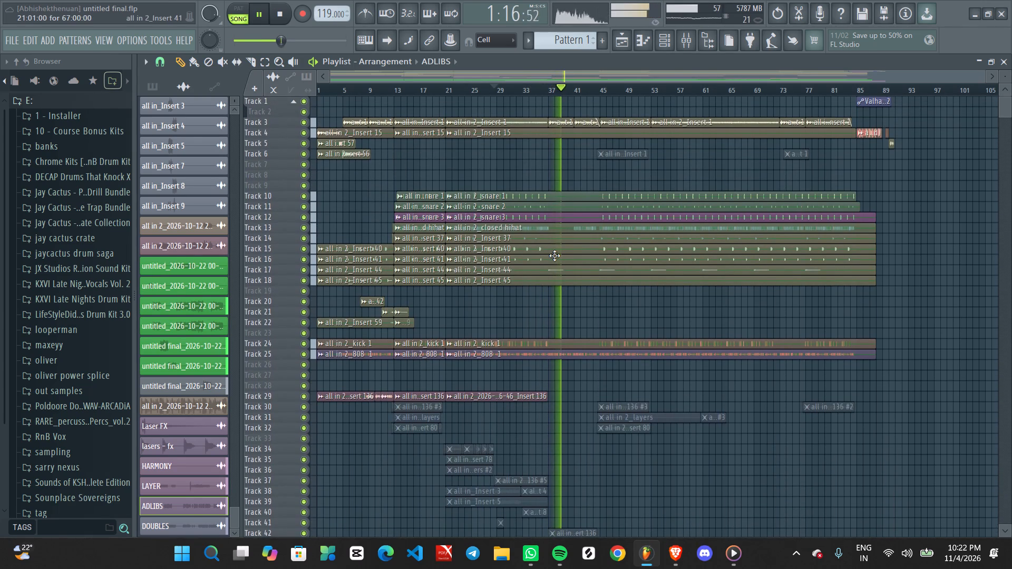
scroll(554, 256, "up", 6)
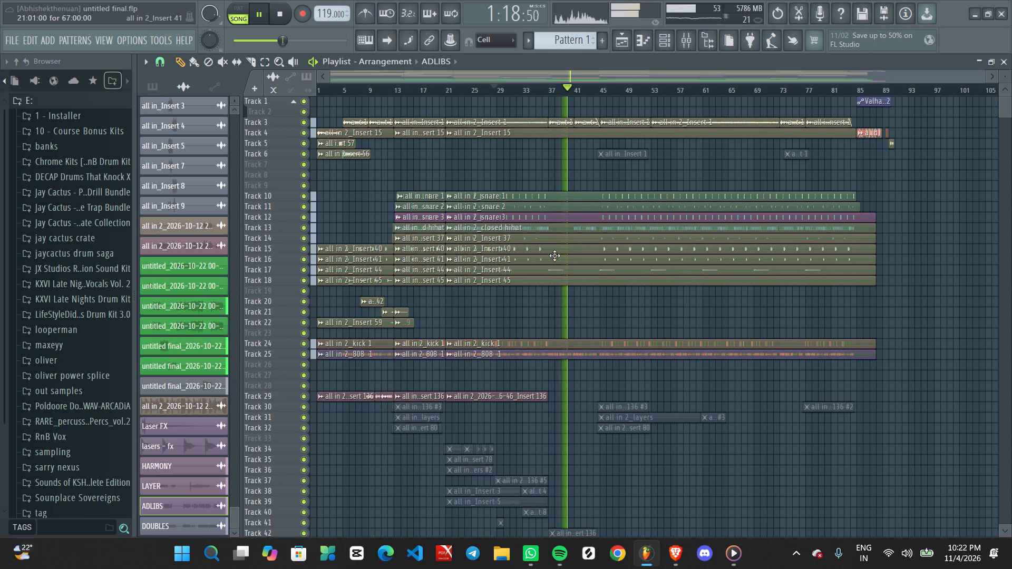
While the song plays, examine the instrument, drum, kick and 808 clips on Tracks 1 to 25 close up and in overview.
scroll(1008, 75, "up", 5)
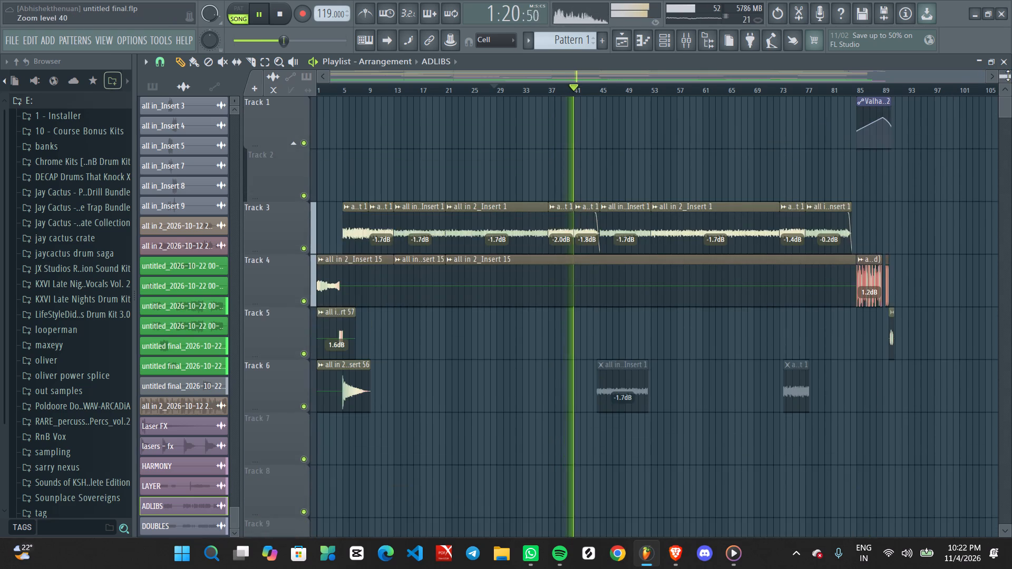
scroll(824, 162, "down", 3)
scroll(795, 174, "up", 1)
scroll(791, 177, "down", 3)
scroll(605, 239, "down", 11)
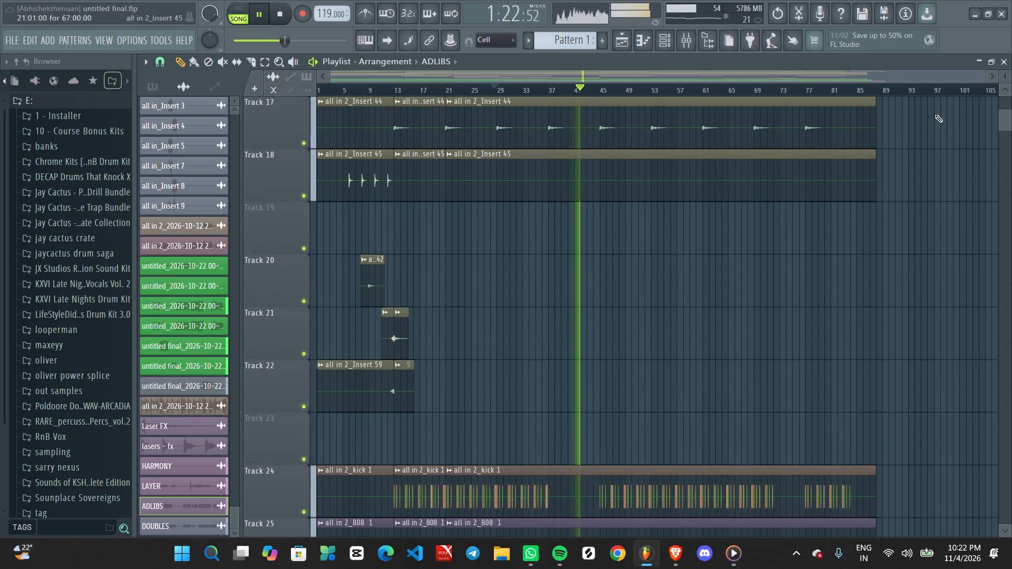
scroll(1006, 79, "down", 11)
scroll(619, 266, "up", 8)
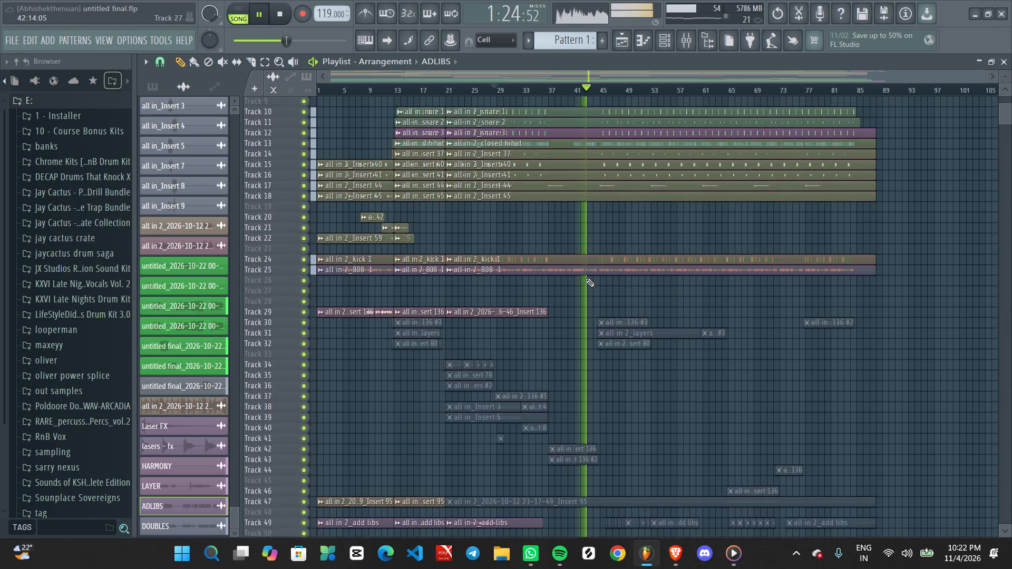
scroll(586, 278, "up", 18)
scroll(586, 278, "up", 4)
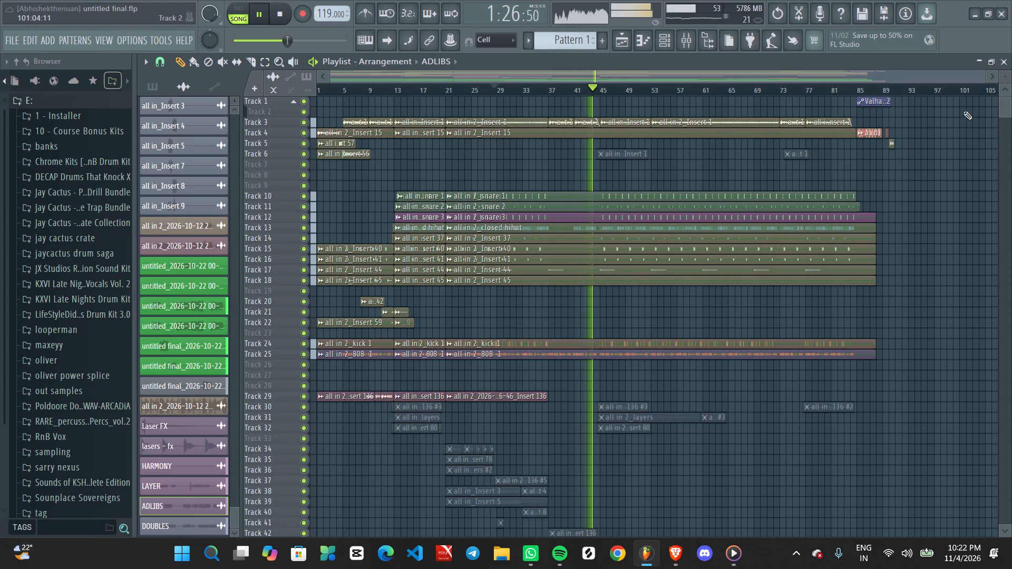
Keep listening and examine the playlist from the drum tracks down to the main vocals and the HARMONY, LAYER, ADLIBS and DOUBLES stems.
scroll(1009, 79, "down", 4)
scroll(607, 327, "down", 3)
scroll(601, 328, "up", 1)
scroll(598, 328, "down", 3)
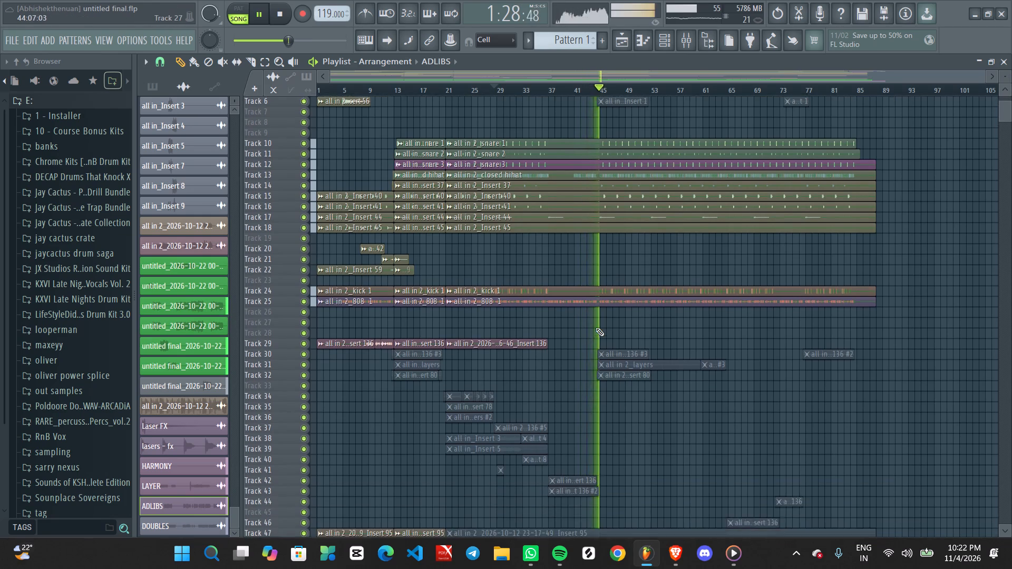
scroll(595, 327, "down", 20)
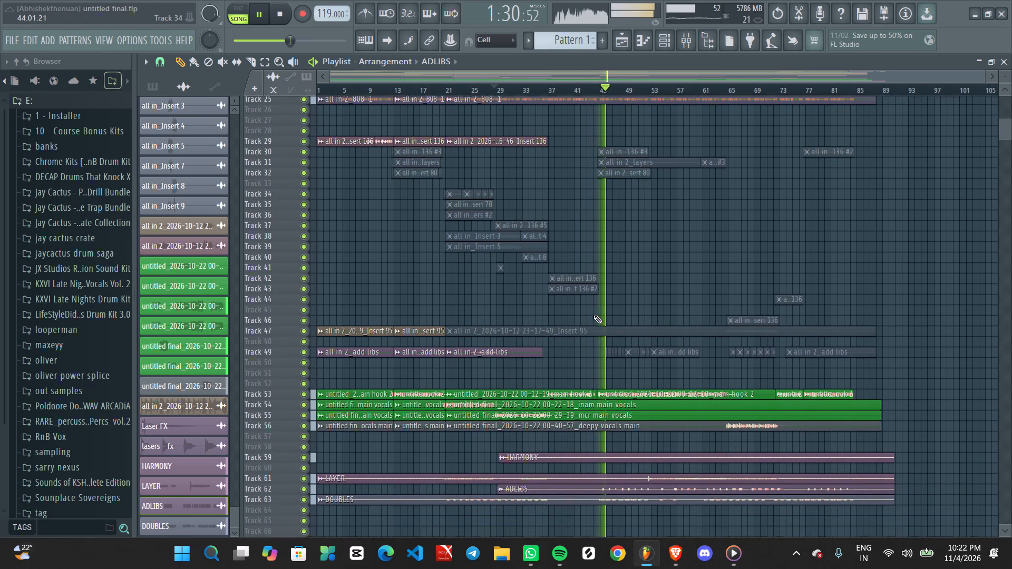
scroll(593, 314, "down", 5)
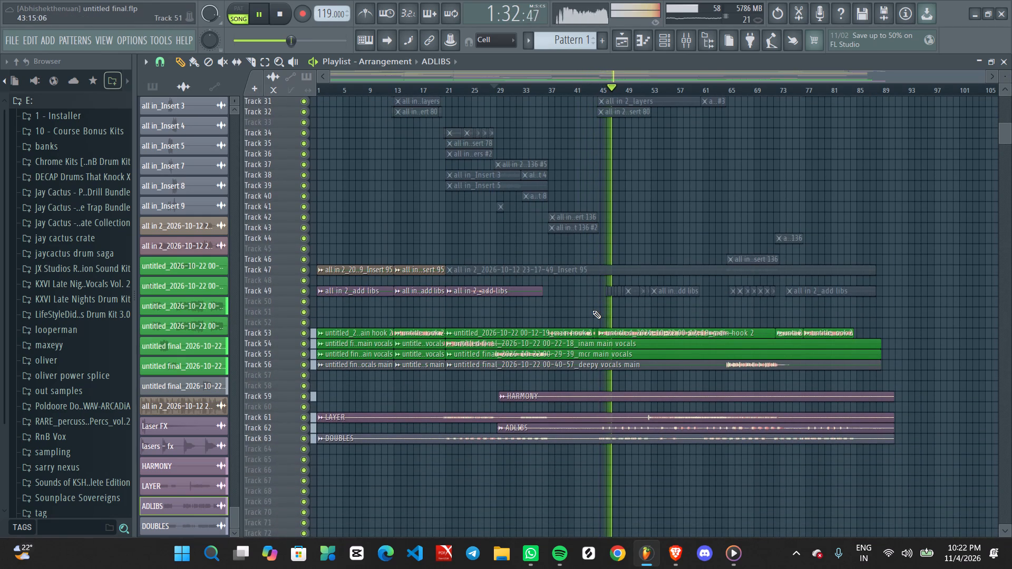
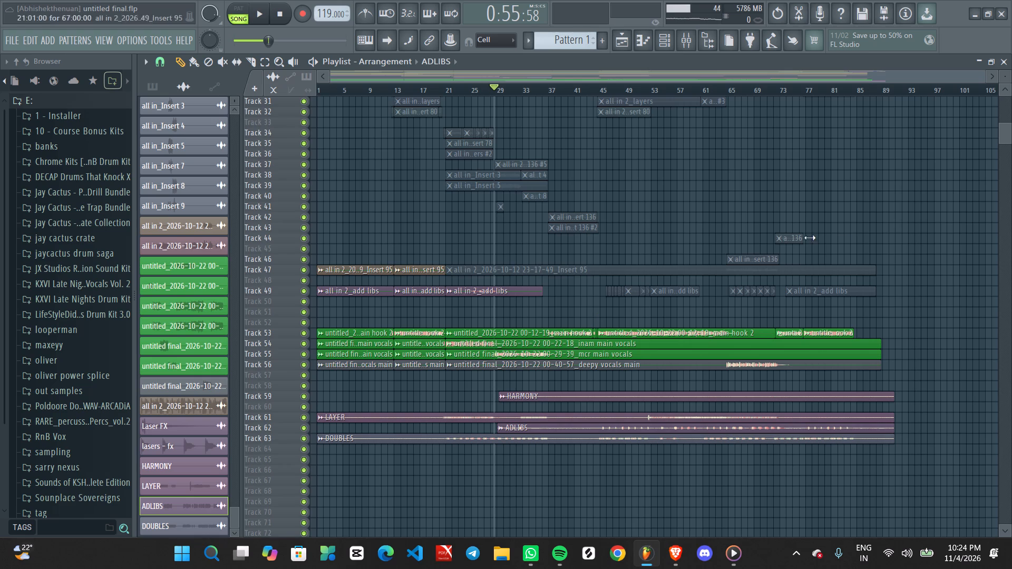
Play the arrangement from about bar 71 and again from about bar 80 to hear the song's closing section, stopping playback when done.
left_click(773, 92)
key("space")
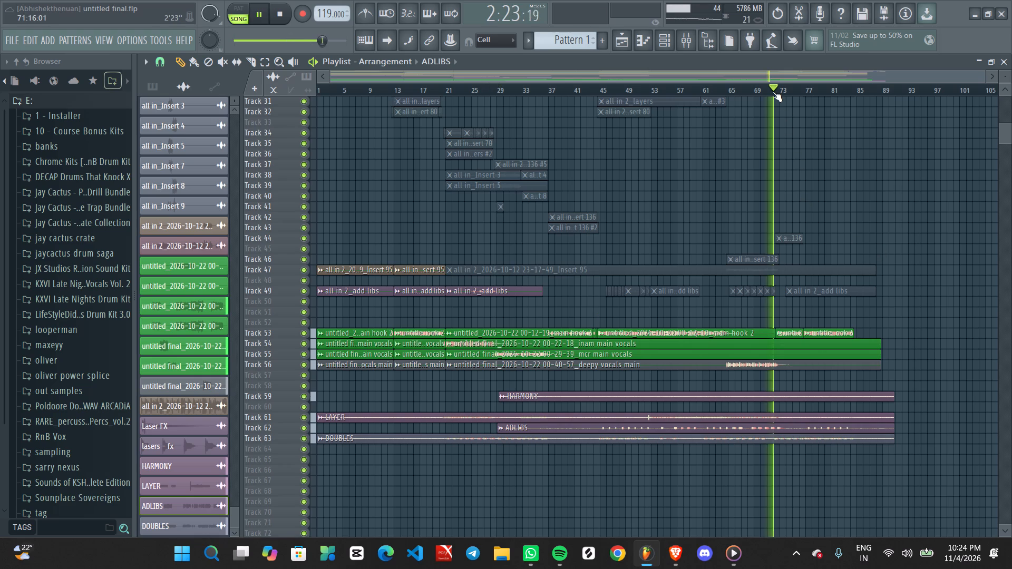
left_click(828, 89)
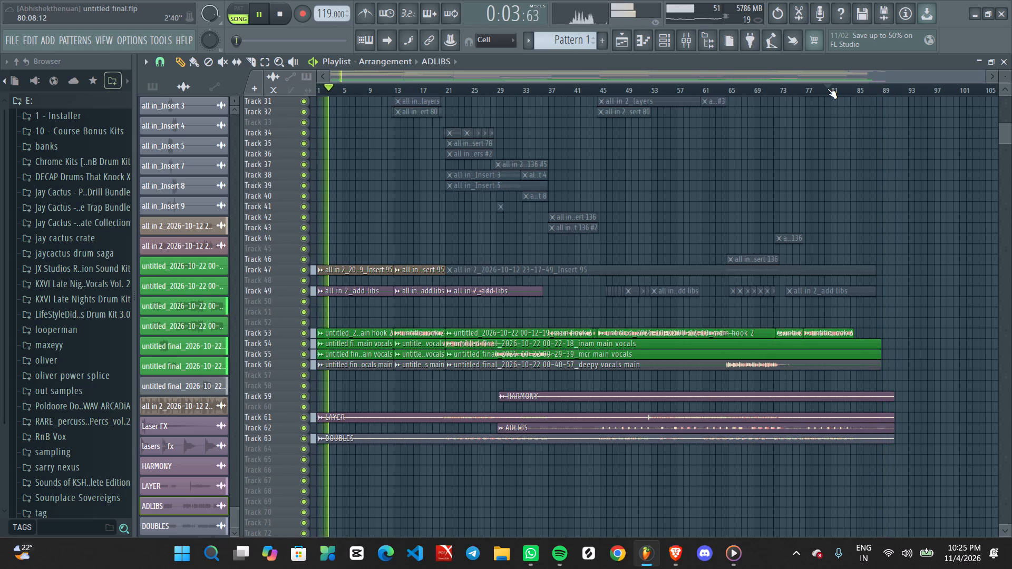
key("space")
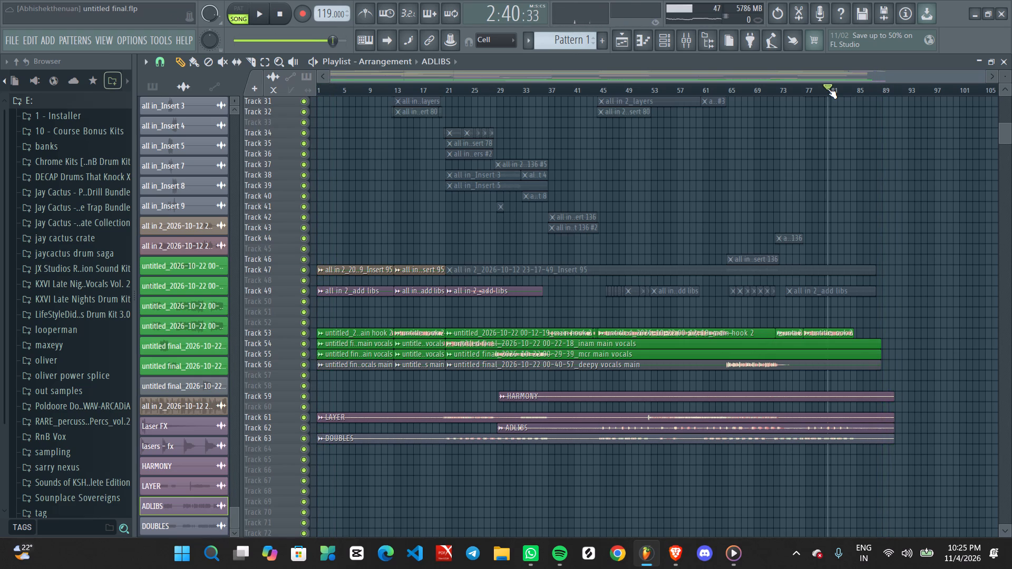